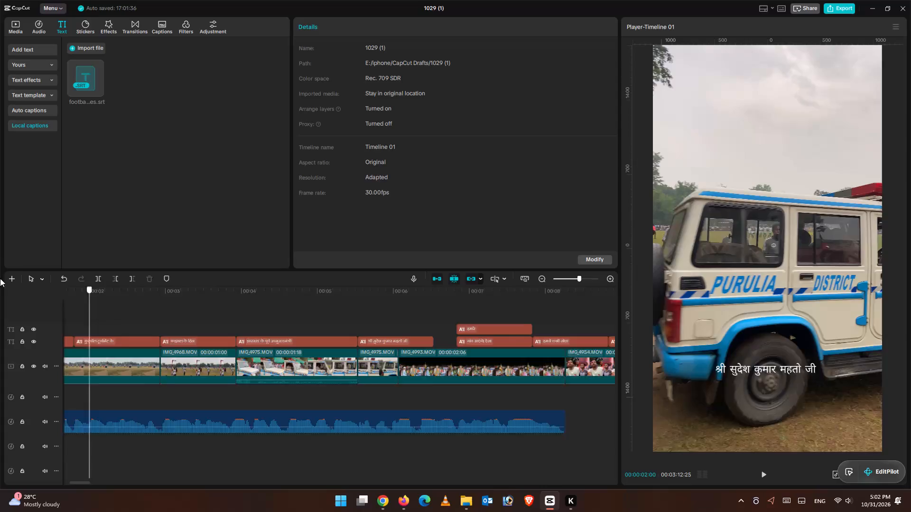
Move the caption "झारखंड के पूर्व उपमुख्यमंत्री" up one text track and extend its end to match the end of the following name caption.
{"action": "left_click", "coordinate": [763, 474]}
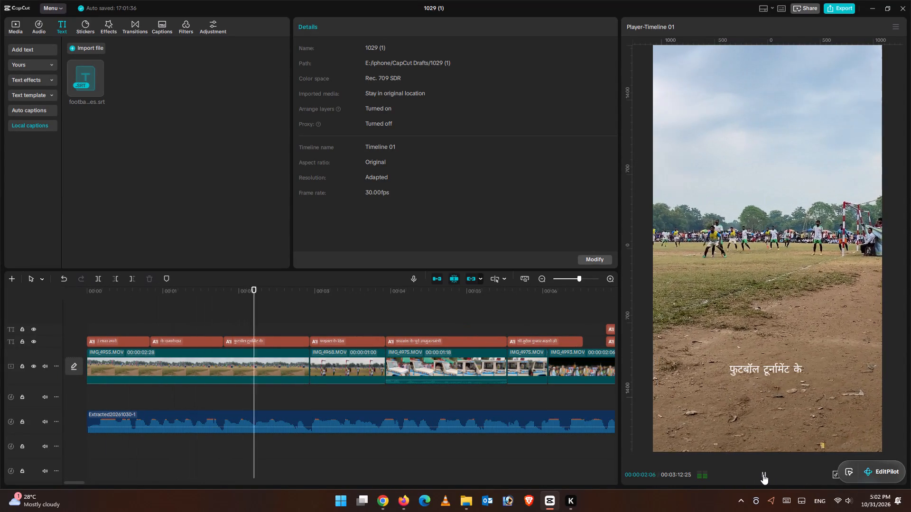
{"action": "left_click", "coordinate": [763, 474]}
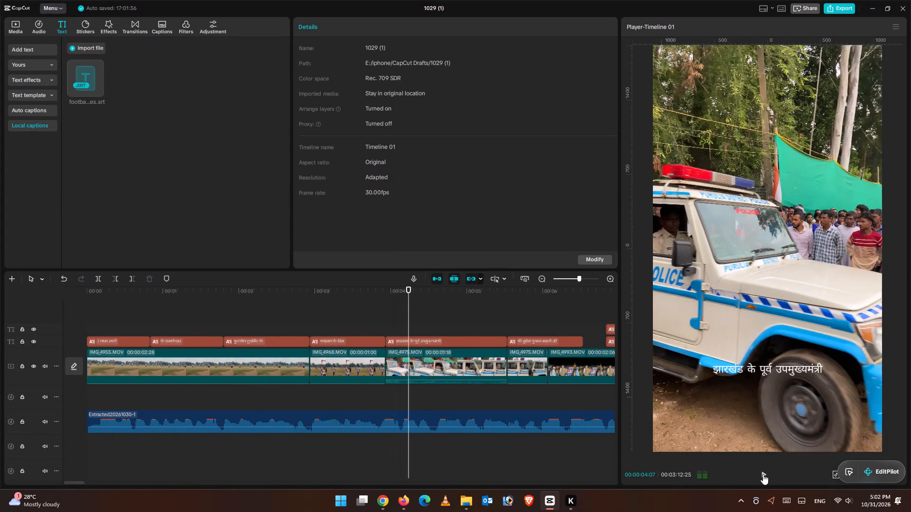
{"action": "left_click", "coordinate": [763, 474]}
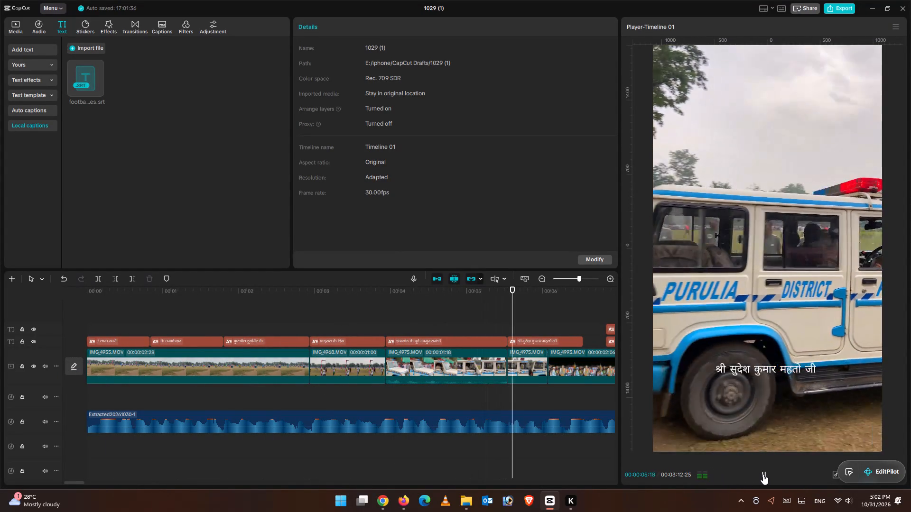
{"action": "left_click", "coordinate": [763, 474]}
{"action": "left_click_drag", "start_coordinate": [550, 289], "coordinate": [508, 289]}
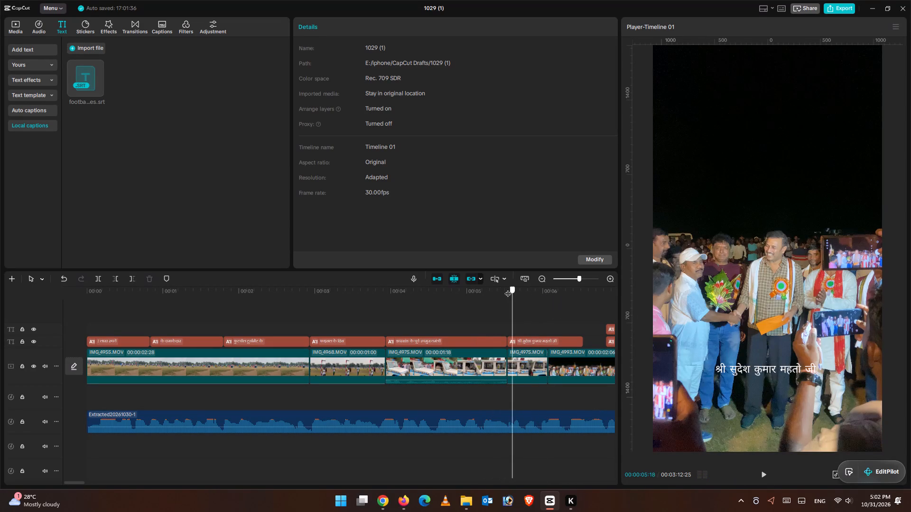
{"action": "left_click_drag", "start_coordinate": [508, 289], "coordinate": [507, 289]}
{"action": "left_click", "coordinate": [541, 343]}
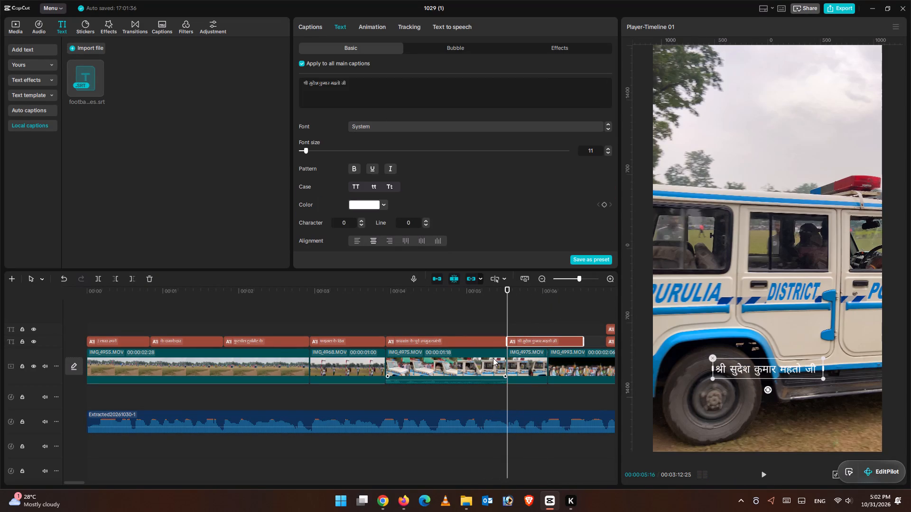
{"action": "left_click", "coordinate": [493, 341]}
{"action": "left_click_drag", "start_coordinate": [486, 341], "coordinate": [487, 329]}
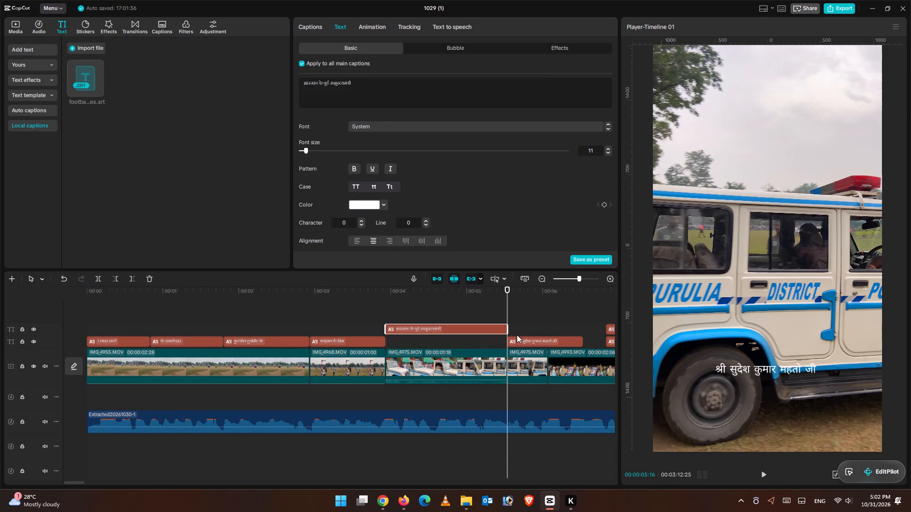
{"action": "left_click_drag", "start_coordinate": [506, 329], "coordinate": [582, 327]}
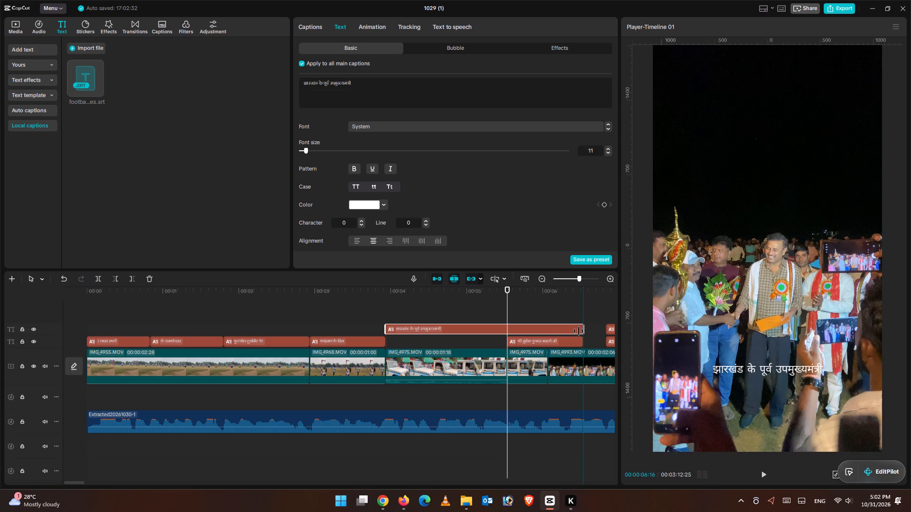
Shift the main captions slightly lower in the frame, keeping them roughly centred over the lower part of the video.
{"action": "left_click", "coordinate": [767, 475]}
{"action": "left_click", "coordinate": [767, 472]}
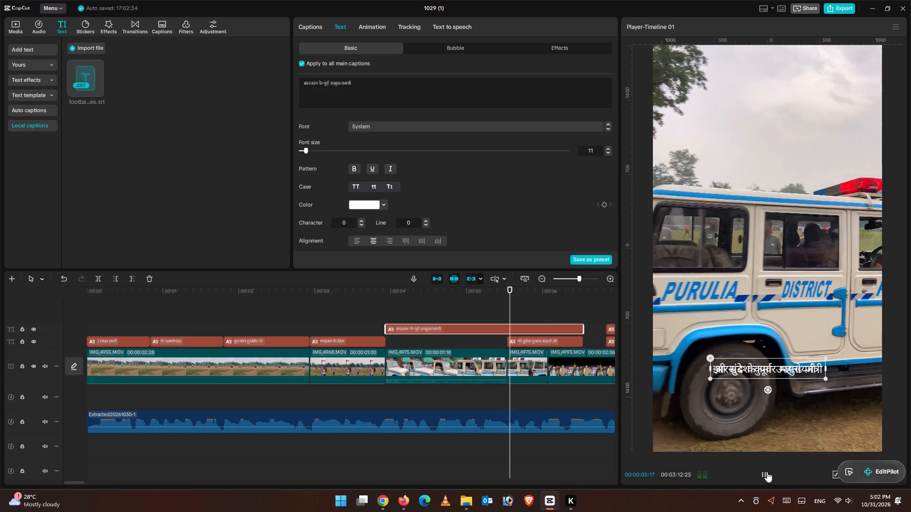
{"action": "left_click", "coordinate": [567, 343]}
{"action": "left_click_drag", "start_coordinate": [771, 367], "coordinate": [771, 375]}
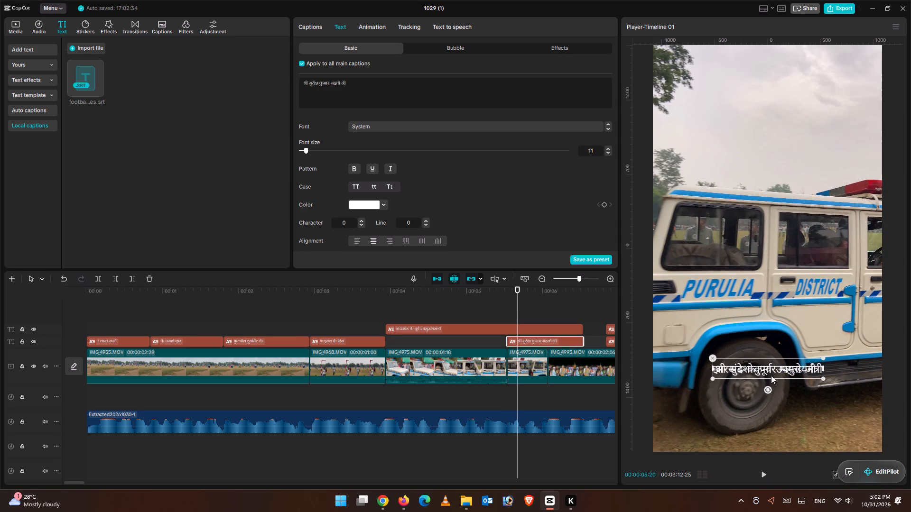
{"action": "left_click_drag", "start_coordinate": [771, 375], "coordinate": [774, 388]}
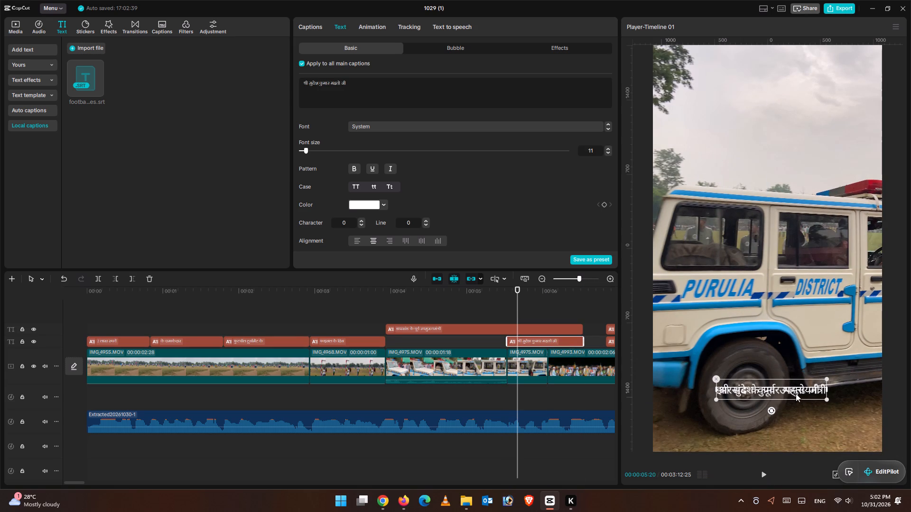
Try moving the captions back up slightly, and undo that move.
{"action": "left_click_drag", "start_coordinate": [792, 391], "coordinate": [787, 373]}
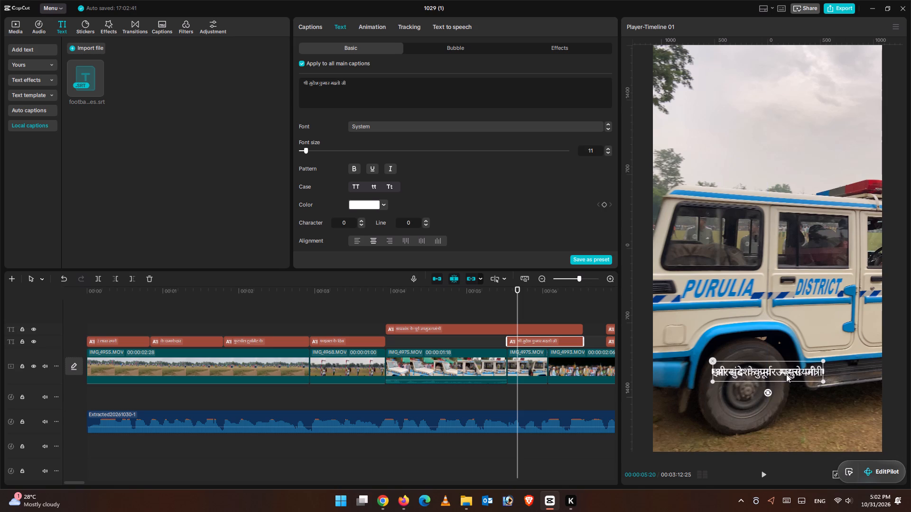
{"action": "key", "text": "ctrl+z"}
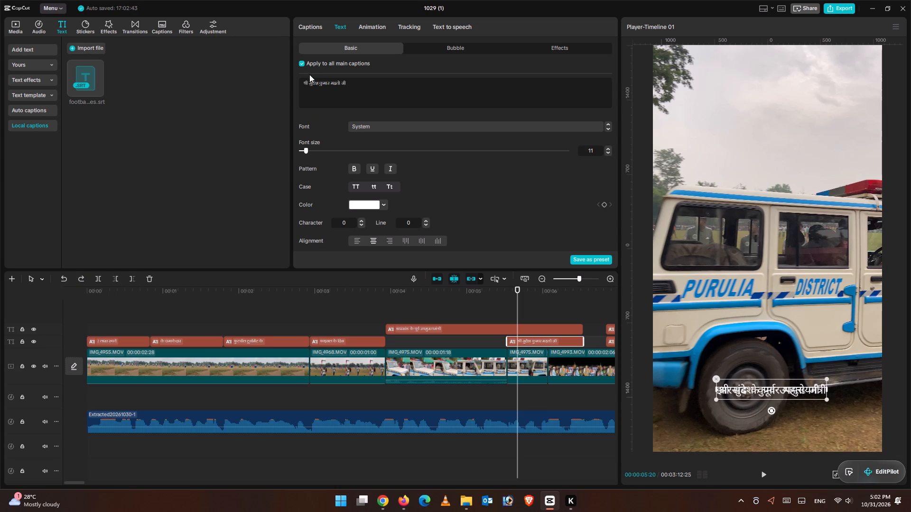
Turn off applying changes to all main captions.
{"action": "left_click", "coordinate": [303, 65]}
Check the position of the captions across the opening clips and play the section where the two captions overlap.
{"action": "left_click", "coordinate": [349, 323]}
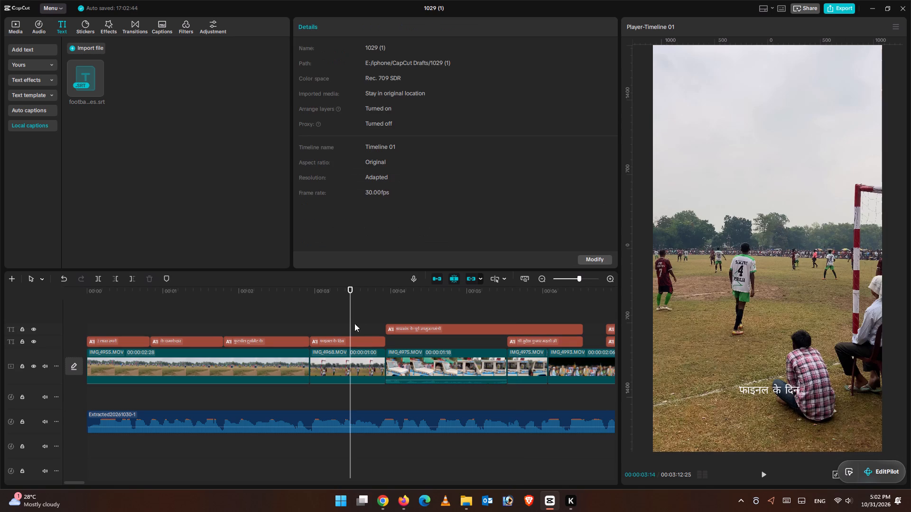
{"action": "left_click", "coordinate": [417, 310]}
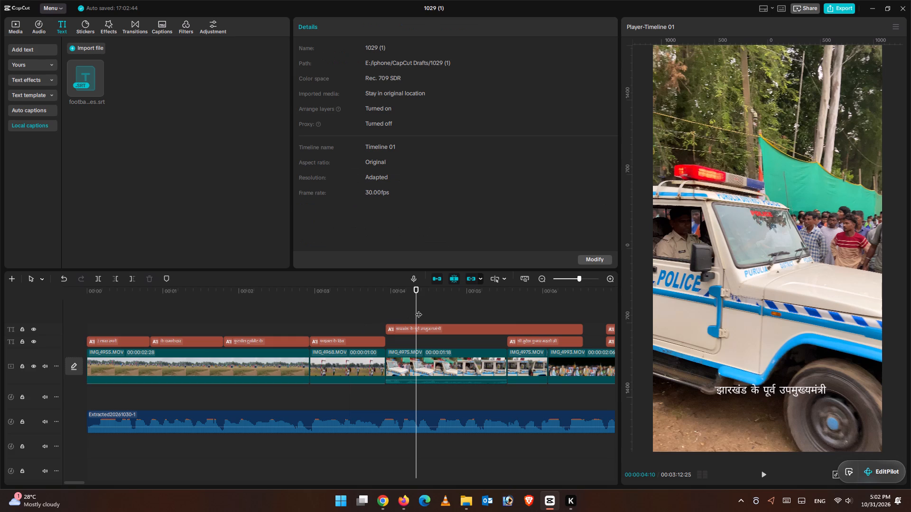
{"action": "left_click_drag", "start_coordinate": [393, 303], "coordinate": [179, 297]}
{"action": "left_click", "coordinate": [193, 299]}
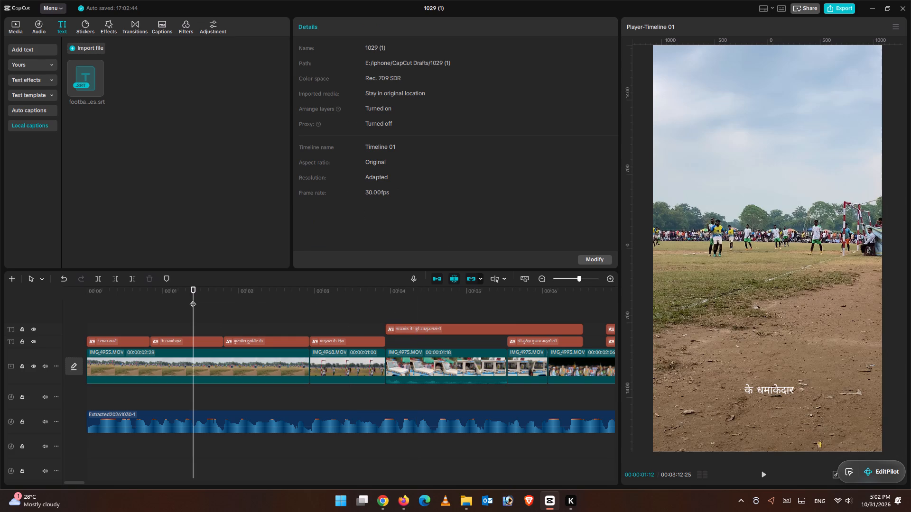
{"action": "left_click", "coordinate": [413, 305]}
{"action": "left_click", "coordinate": [765, 476]}
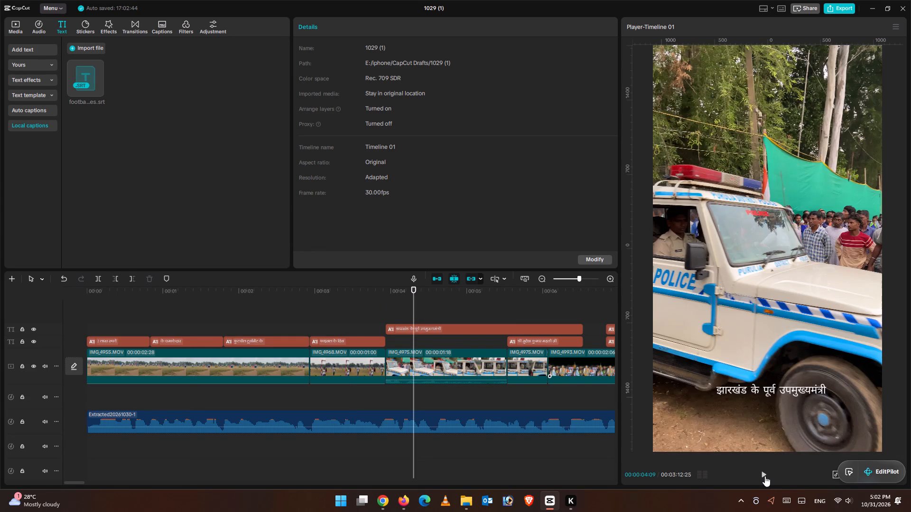
{"action": "left_click", "coordinate": [765, 474]}
{"action": "left_click", "coordinate": [765, 474]}
{"action": "left_click", "coordinate": [765, 474]}
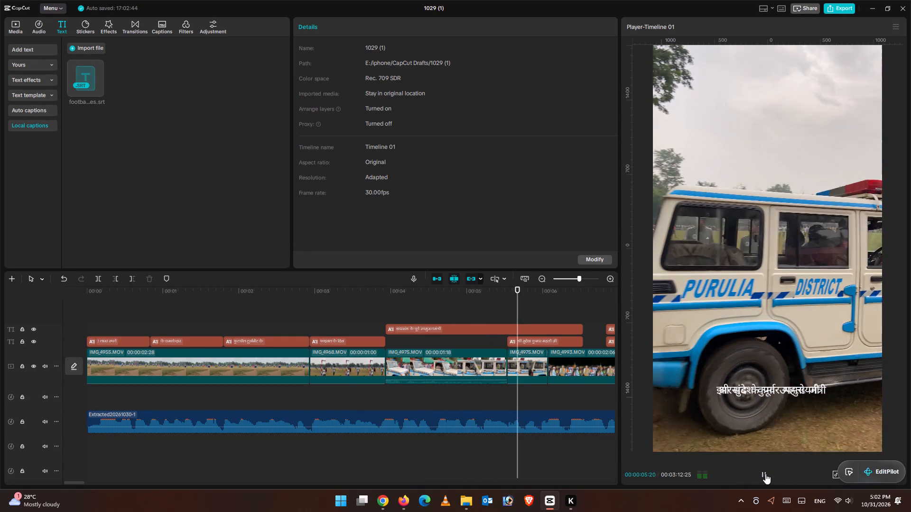
Move only the name caption down in the frame, so it sits on its own line below "झारखंड के पूर्व उपमुख्यमंत्री".
{"action": "left_click", "coordinate": [544, 341]}
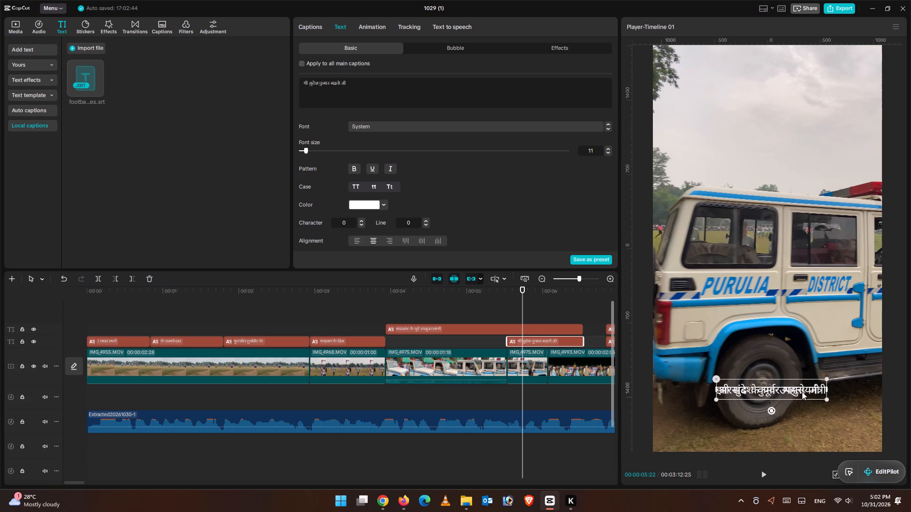
{"action": "left_click_drag", "start_coordinate": [790, 389], "coordinate": [790, 404]}
{"action": "left_click_drag", "start_coordinate": [774, 394], "coordinate": [775, 418]}
{"action": "left_click", "coordinate": [800, 413]}
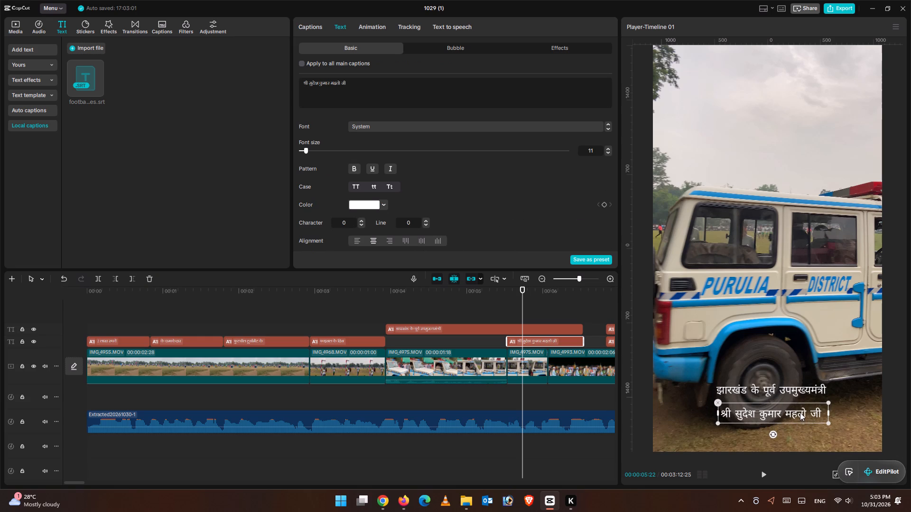
Enlarge the caption "झारखंड के पूर्व उपमुख्यमंत्री" and move it slightly higher in the frame above the name caption.
{"action": "left_click", "coordinate": [793, 390]}
{"action": "left_click_drag", "start_coordinate": [829, 400], "coordinate": [853, 412]}
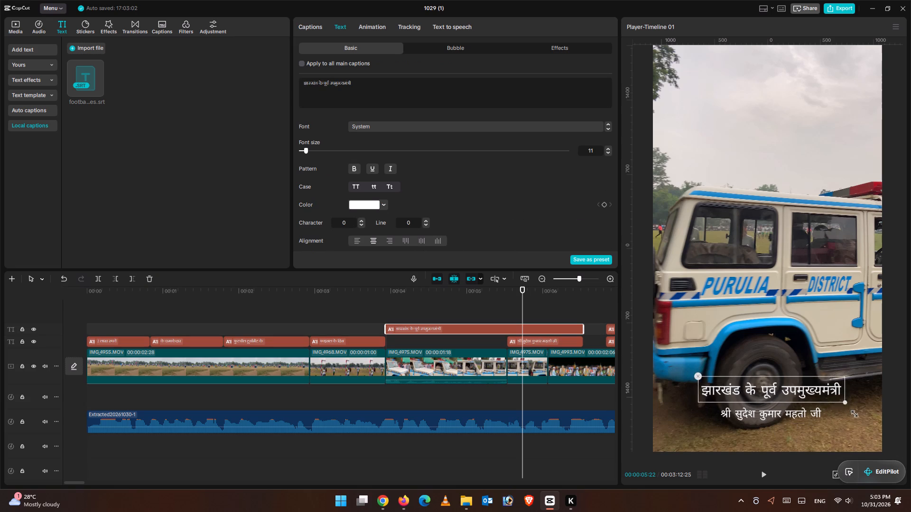
{"action": "left_click_drag", "start_coordinate": [853, 412], "coordinate": [865, 423]}
{"action": "left_click_drag", "start_coordinate": [821, 397], "coordinate": [823, 380]}
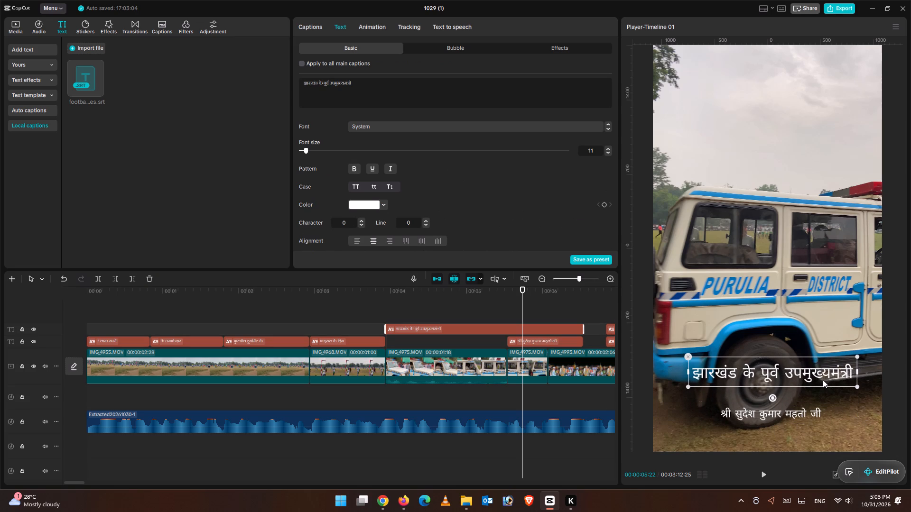
{"action": "left_click_drag", "start_coordinate": [823, 380], "coordinate": [816, 379]}
Move the name caption up so it sits centred directly beneath the enlarged title caption.
{"action": "left_click", "coordinate": [791, 415]}
{"action": "left_click_drag", "start_coordinate": [754, 415], "coordinate": [756, 400]}
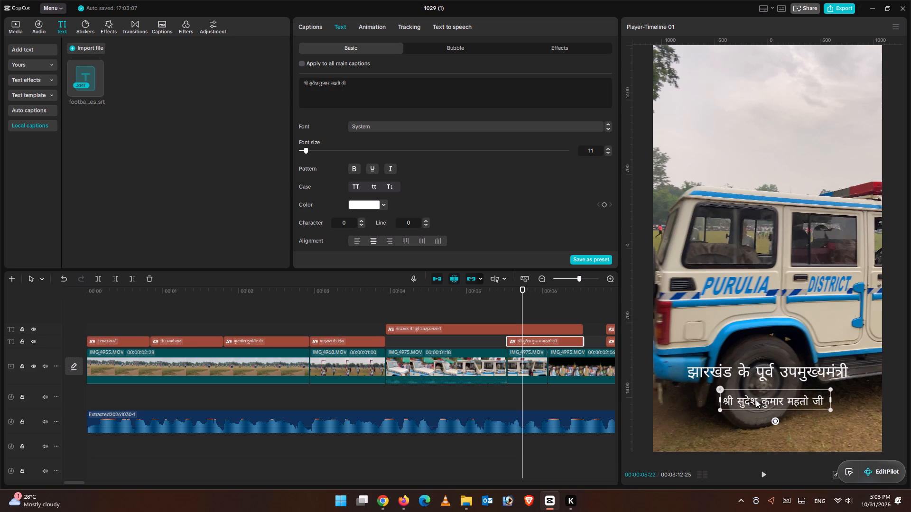
{"action": "left_click_drag", "start_coordinate": [756, 400], "coordinate": [751, 393]}
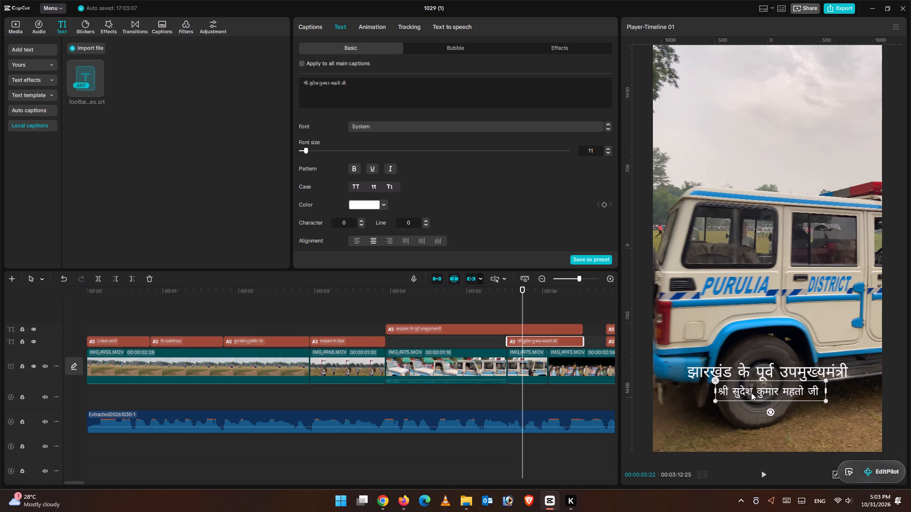
{"action": "left_click_drag", "start_coordinate": [751, 393], "coordinate": [748, 392]}
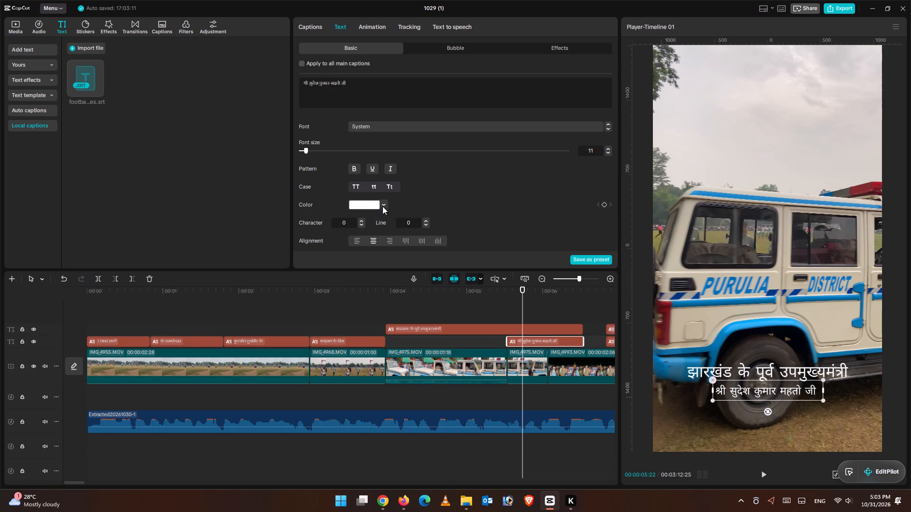
Set the name caption's text colour to yellow, F0FF00.
{"action": "left_click", "coordinate": [382, 206]}
{"action": "left_click_drag", "start_coordinate": [344, 288], "coordinate": [355, 287]}
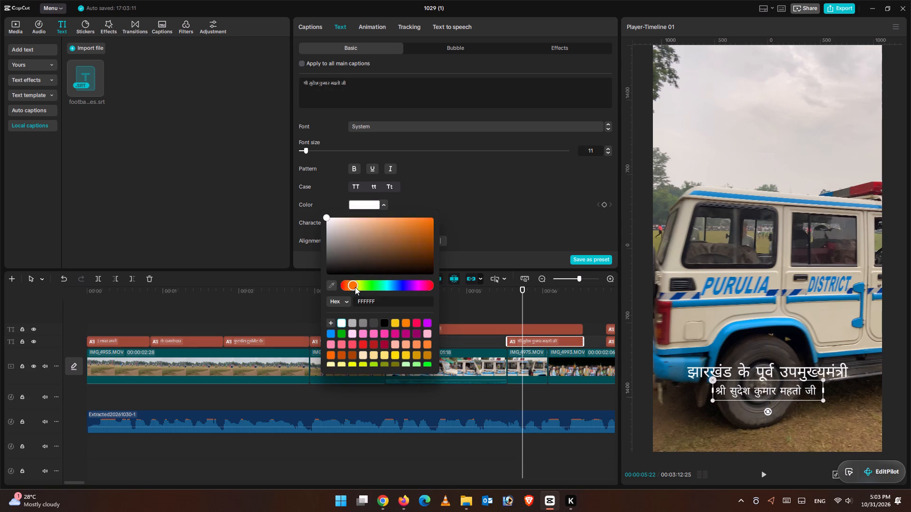
{"action": "left_click_drag", "start_coordinate": [355, 287], "coordinate": [355, 287]}
{"action": "left_click_drag", "start_coordinate": [384, 244], "coordinate": [473, 204]}
{"action": "left_click_drag", "start_coordinate": [354, 287], "coordinate": [357, 287]}
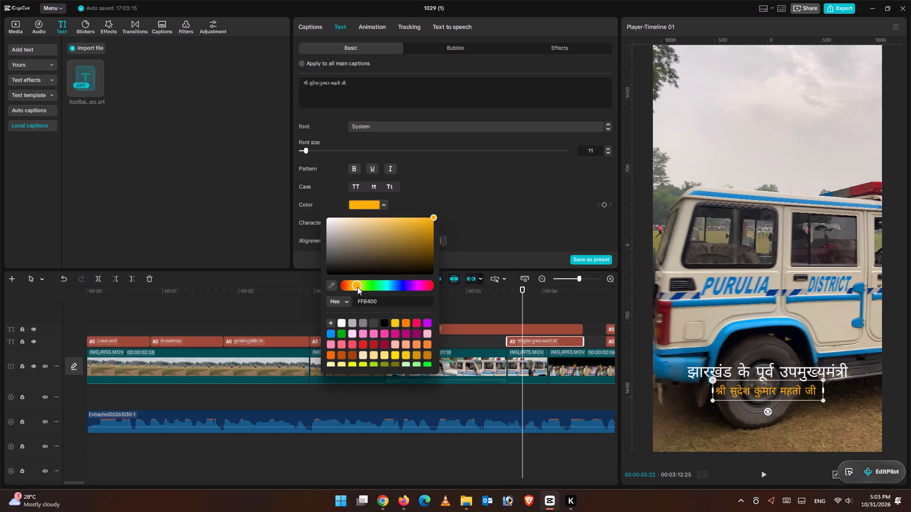
{"action": "left_click_drag", "start_coordinate": [357, 287], "coordinate": [370, 284]}
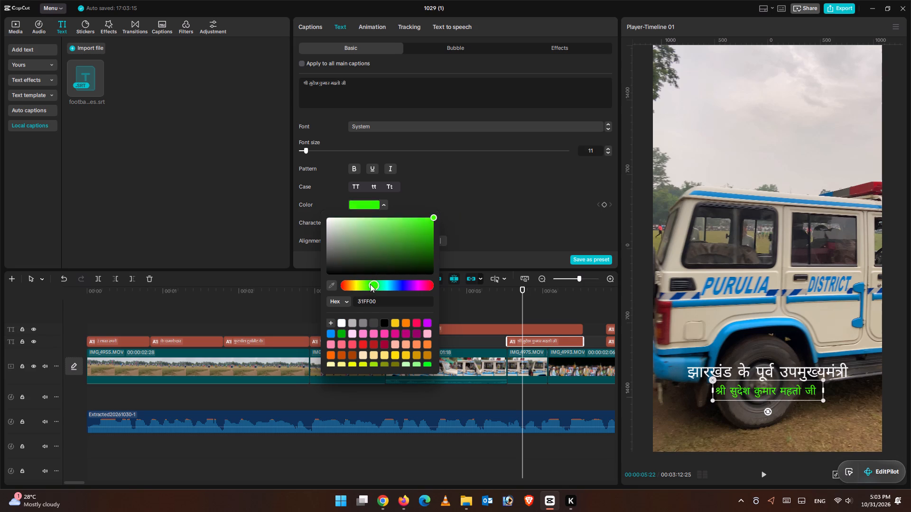
{"action": "left_click_drag", "start_coordinate": [370, 284], "coordinate": [360, 284]}
{"action": "left_click", "coordinate": [353, 364]}
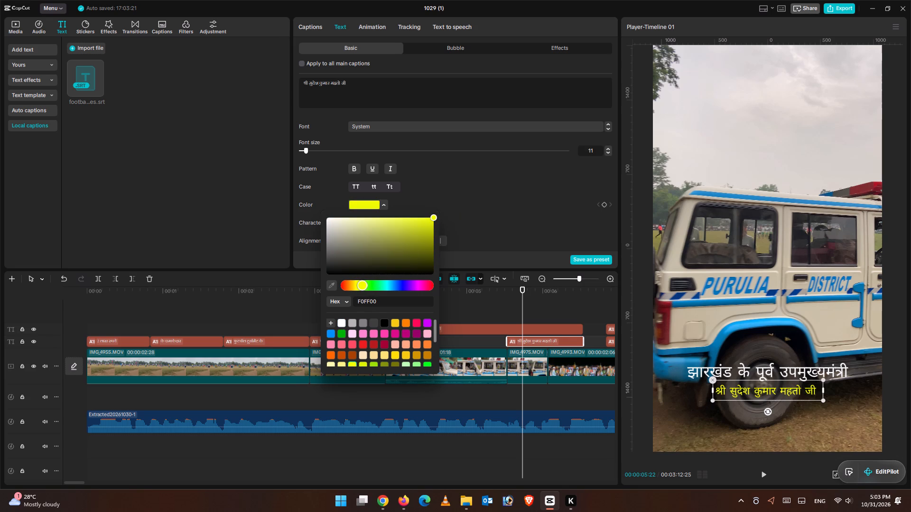
Play the opening captions from the start, and shrink the caption "झारखंड के पूर्व उपमुख्यमंत्री" to about half its size.
{"action": "left_click", "coordinate": [269, 310]}
{"action": "left_click_drag", "start_coordinate": [272, 300], "coordinate": [0, 311]}
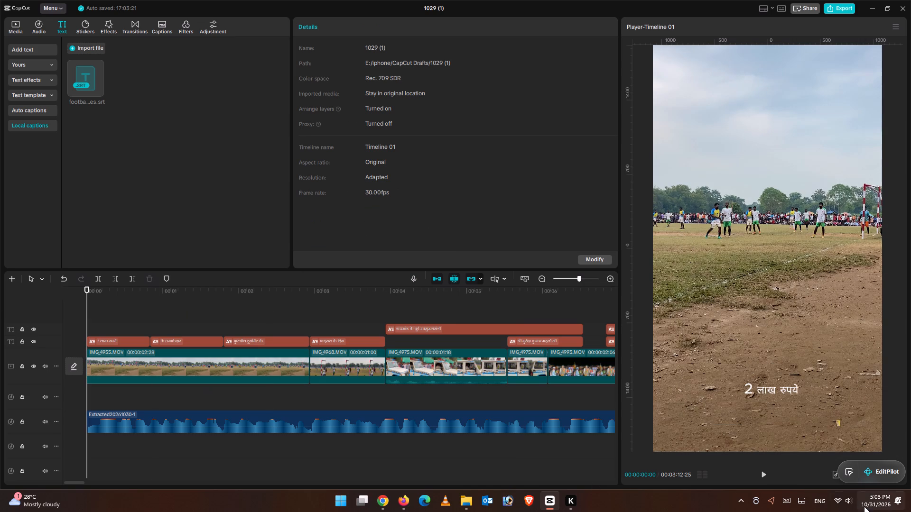
{"action": "left_click", "coordinate": [770, 475]}
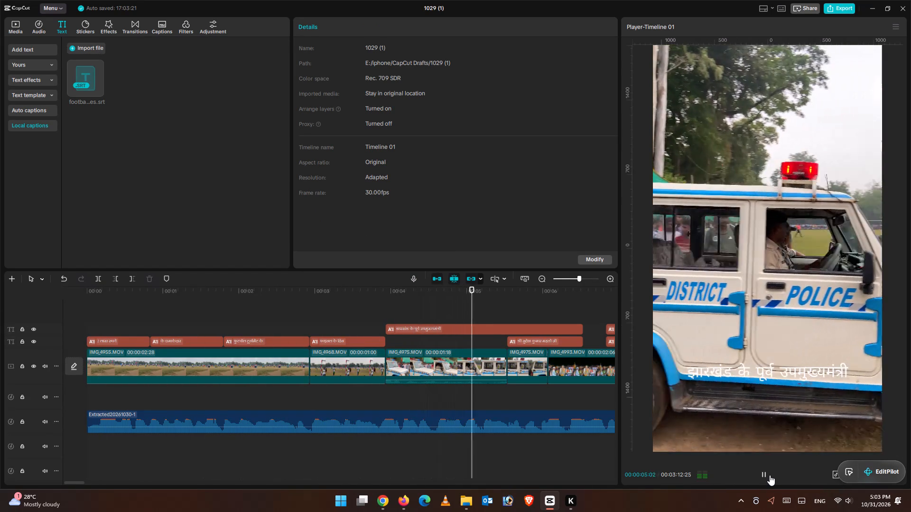
{"action": "left_click", "coordinate": [770, 475]}
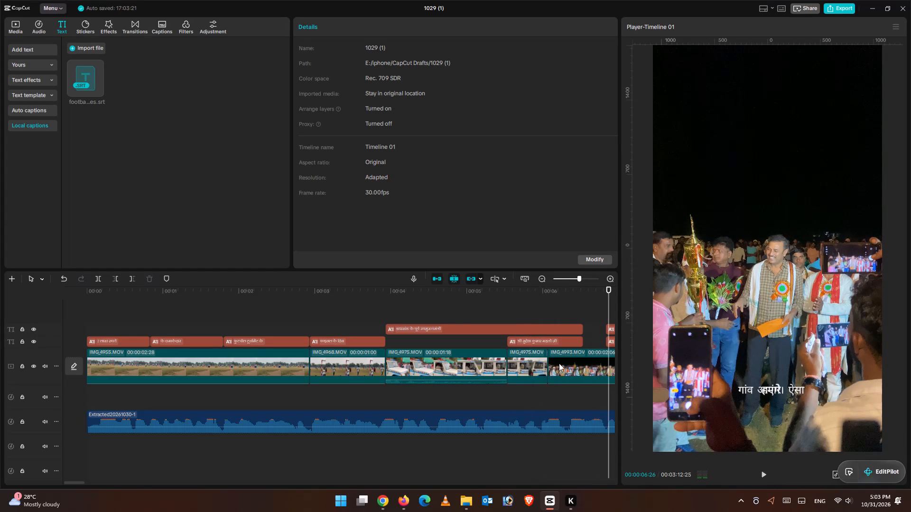
{"action": "left_click", "coordinate": [446, 326]}
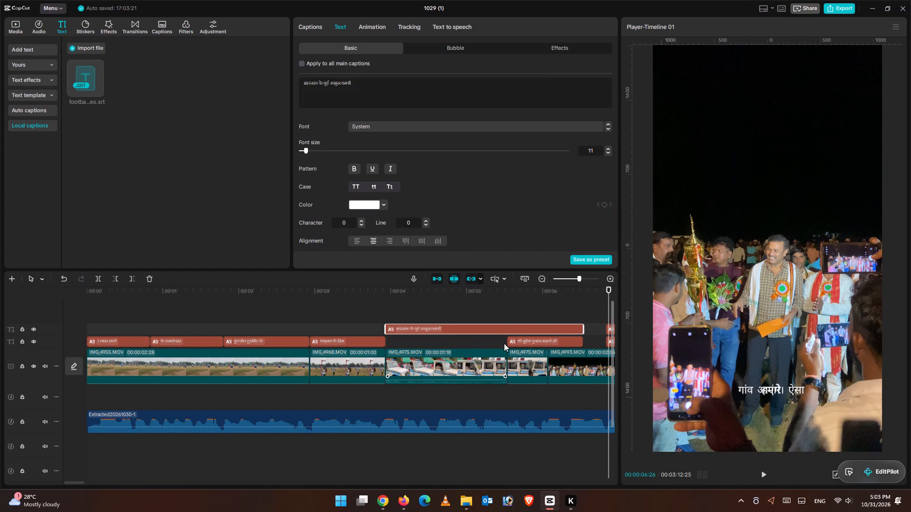
{"action": "left_click", "coordinate": [534, 314]}
{"action": "left_click", "coordinate": [533, 330]}
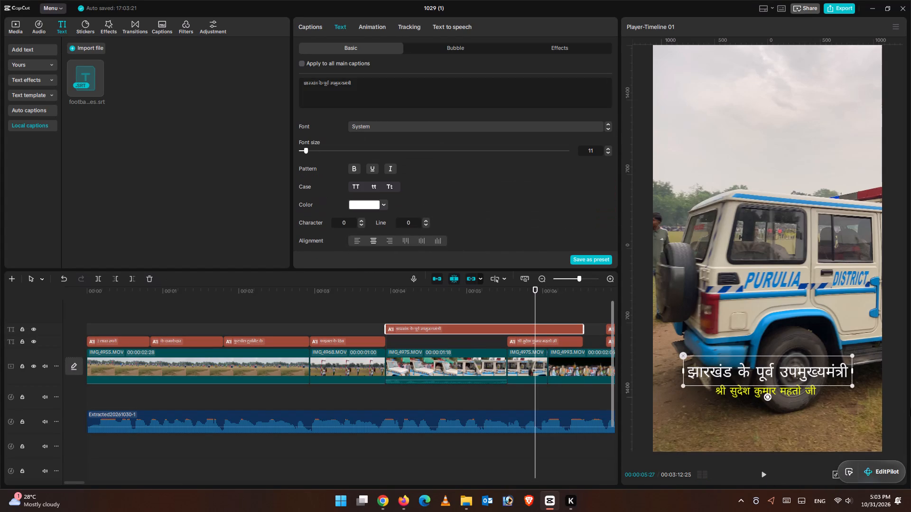
{"action": "left_click_drag", "start_coordinate": [852, 387], "coordinate": [785, 361]}
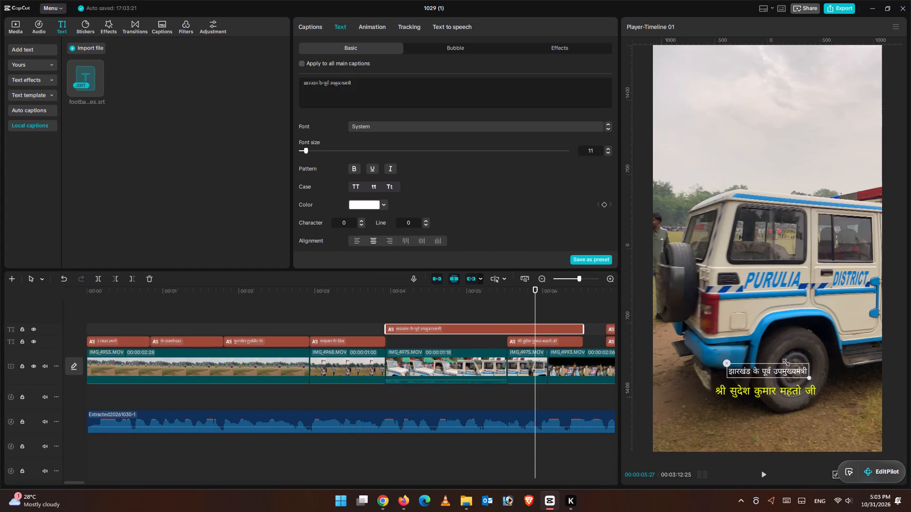
{"action": "left_click_drag", "start_coordinate": [785, 361], "coordinate": [790, 362]}
Enlarge the yellow name caption by about a third and move it up, centred directly beneath the smaller title caption.
{"action": "left_click", "coordinate": [777, 389]}
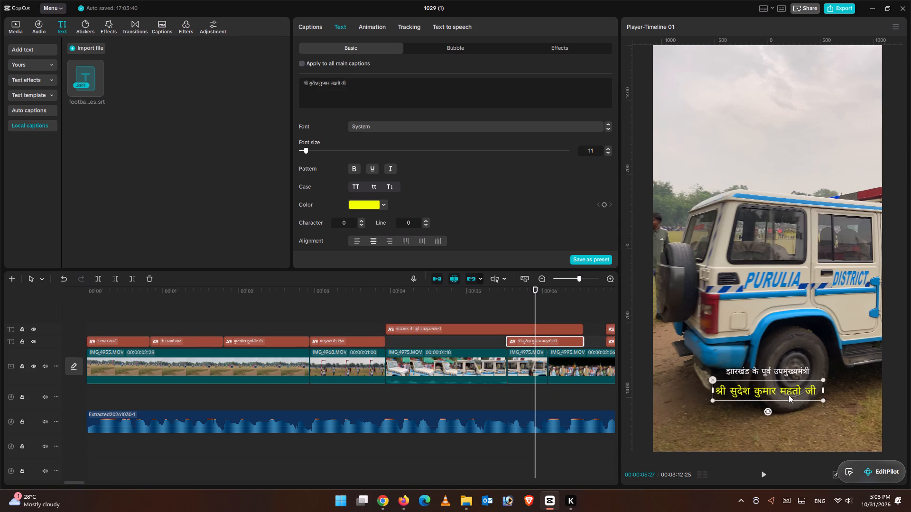
{"action": "left_click_drag", "start_coordinate": [819, 402], "coordinate": [847, 411]}
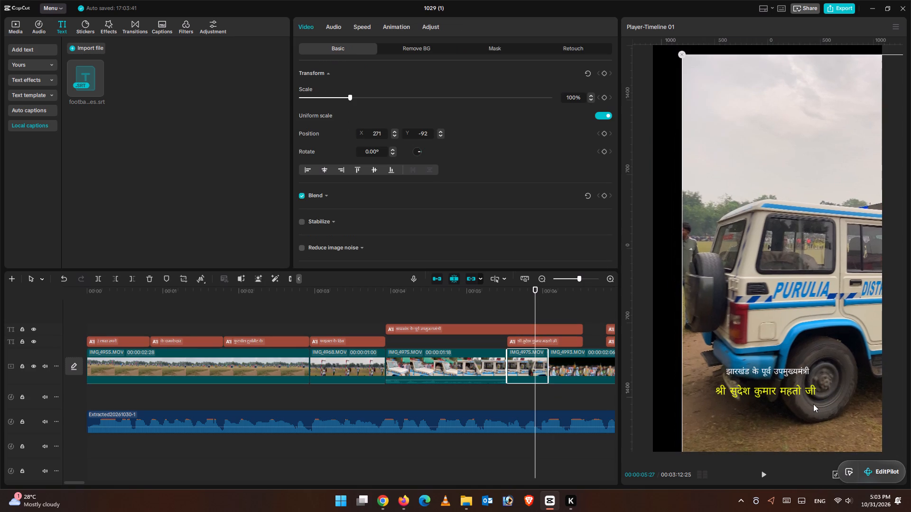
{"action": "key", "text": "ctrl+z"}
{"action": "left_click", "coordinate": [801, 393]}
{"action": "left_click", "coordinate": [801, 391]}
{"action": "left_click_drag", "start_coordinate": [822, 400], "coordinate": [830, 402]}
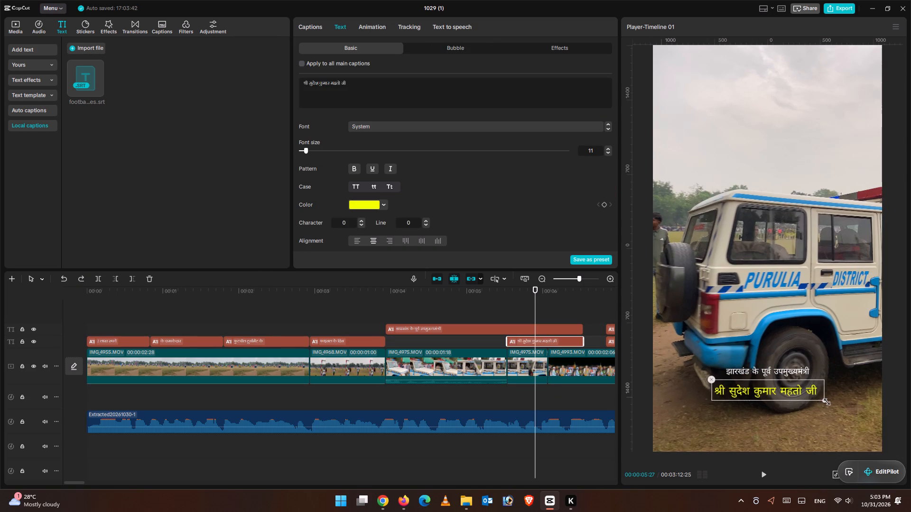
{"action": "left_click_drag", "start_coordinate": [830, 402], "coordinate": [849, 411]}
{"action": "left_click_drag", "start_coordinate": [815, 397], "coordinate": [814, 389]}
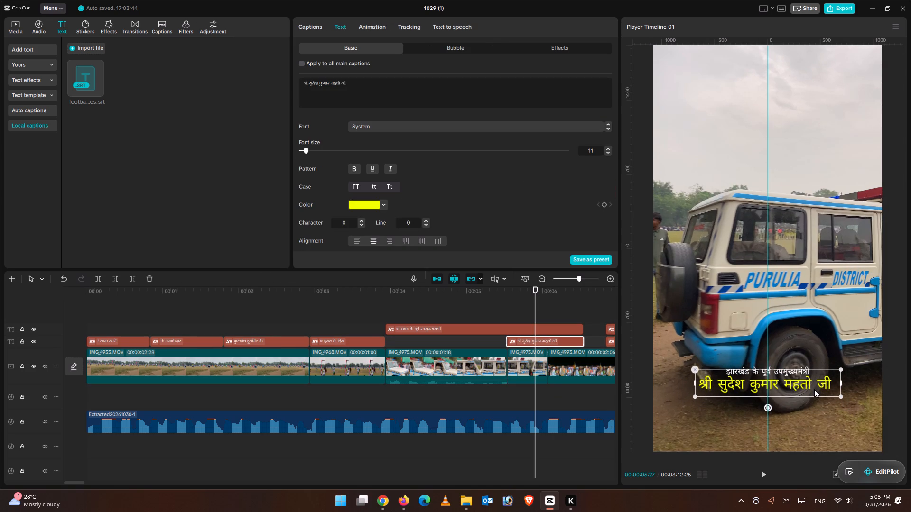
{"action": "left_click_drag", "start_coordinate": [814, 389], "coordinate": [815, 390]}
Play back the stacked title and name captions and the overlapping captions around 7 seconds to check their timing against the audio.
{"action": "left_click", "coordinate": [457, 318]}
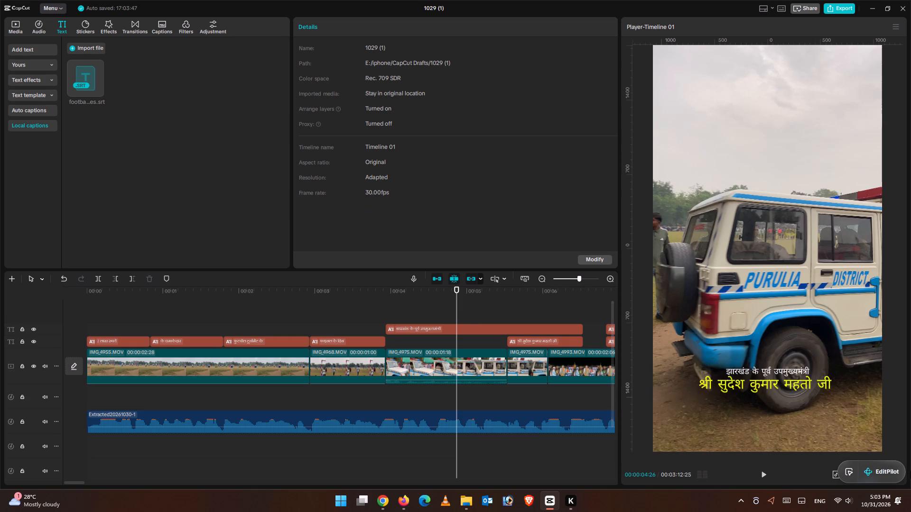
{"action": "left_click", "coordinate": [766, 474]}
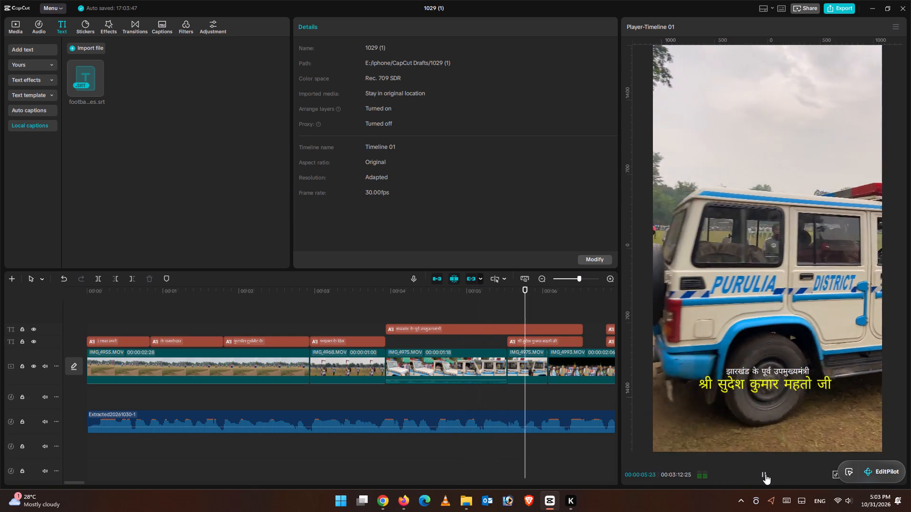
{"action": "left_click", "coordinate": [765, 474]}
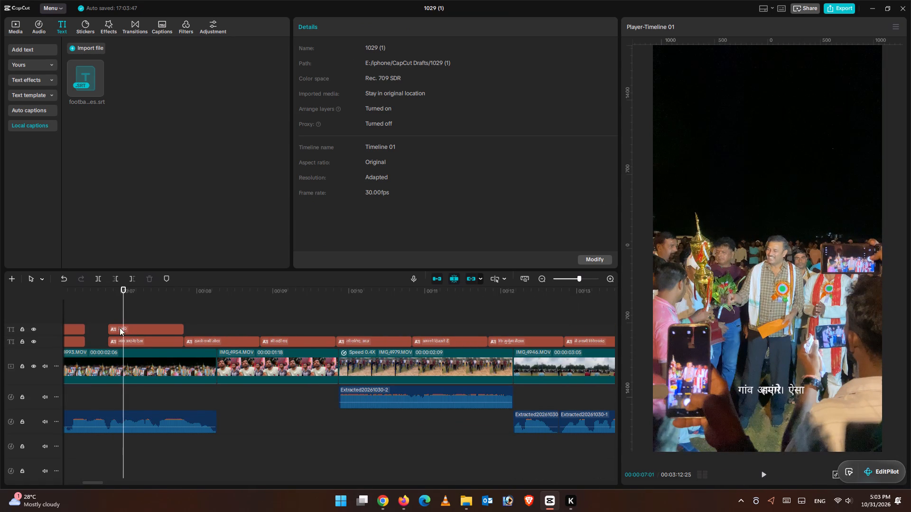
{"action": "left_click", "coordinate": [767, 478]}
{"action": "left_click", "coordinate": [762, 475]}
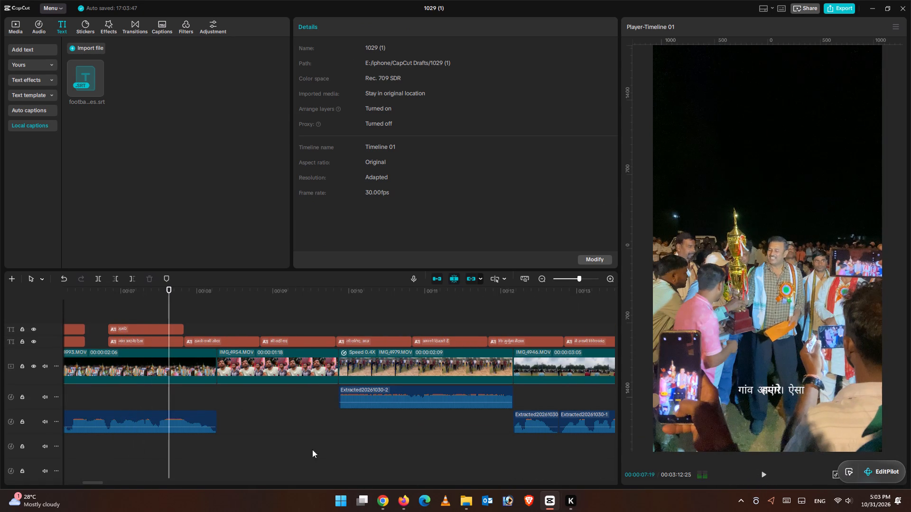
{"action": "left_click", "coordinate": [113, 310]}
{"action": "left_click", "coordinate": [97, 309]}
{"action": "left_click", "coordinate": [770, 474]}
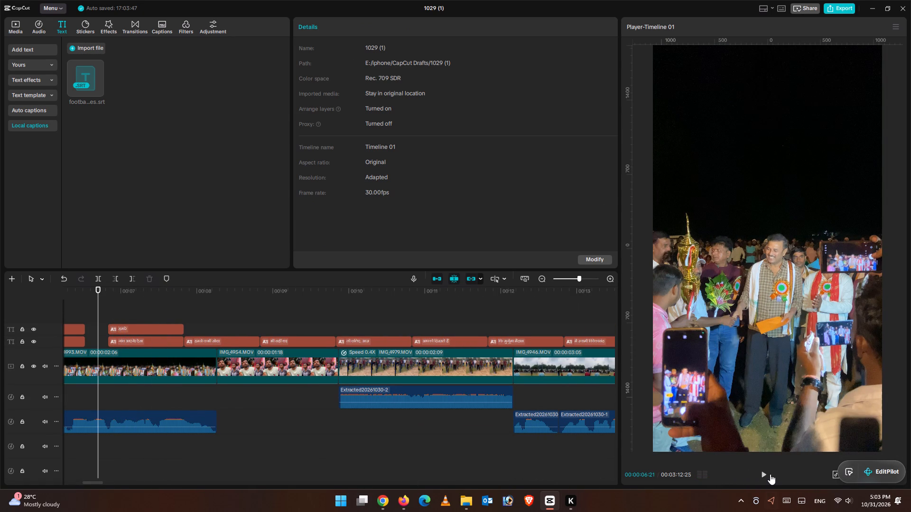
{"action": "left_click", "coordinate": [763, 473]}
{"action": "left_click", "coordinate": [84, 313]}
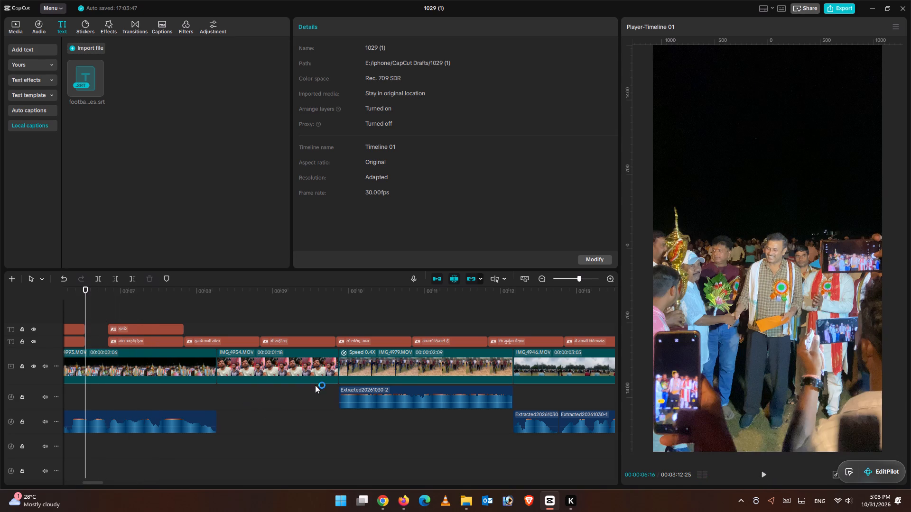
{"action": "left_click", "coordinate": [767, 471]}
{"action": "left_click", "coordinate": [766, 470]}
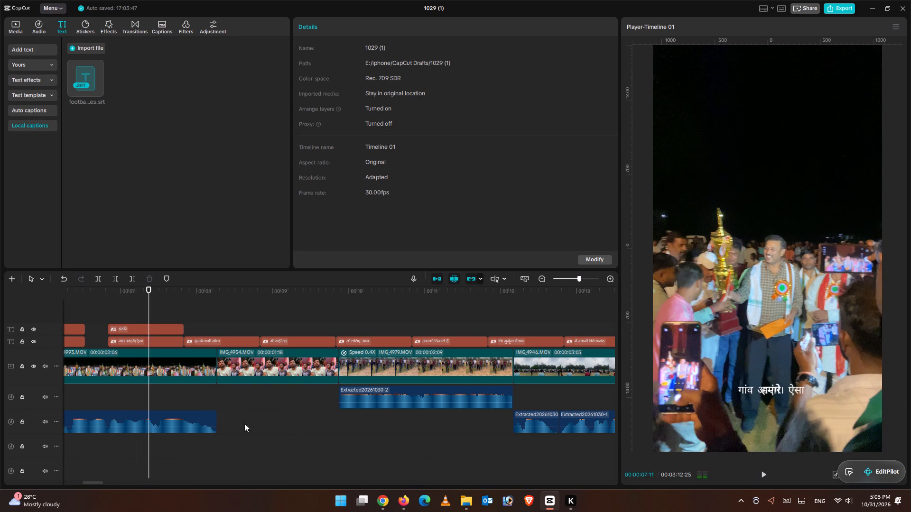
Cut the word "हमारे" out of the upper overlapping caption near 7 seconds and delete that emptied caption.
{"action": "left_click", "coordinate": [122, 409]}
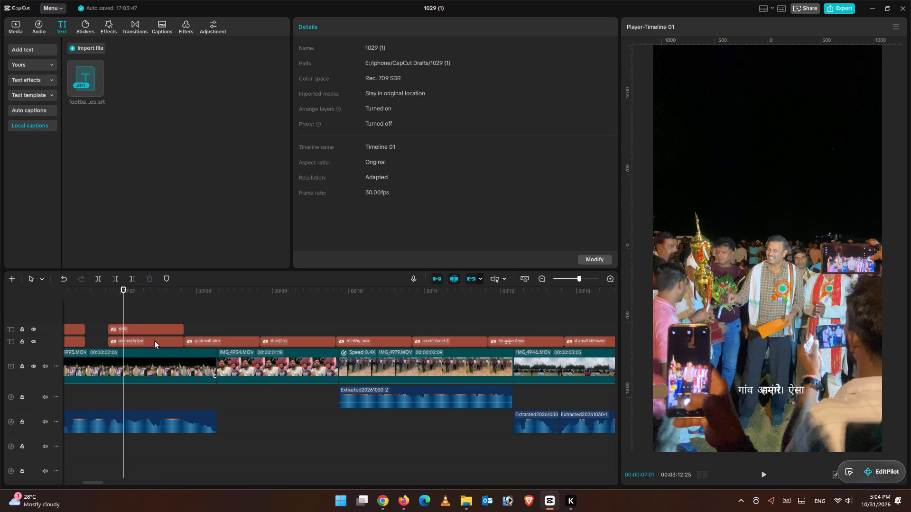
{"action": "left_click", "coordinate": [151, 339]}
{"action": "left_click", "coordinate": [144, 329]}
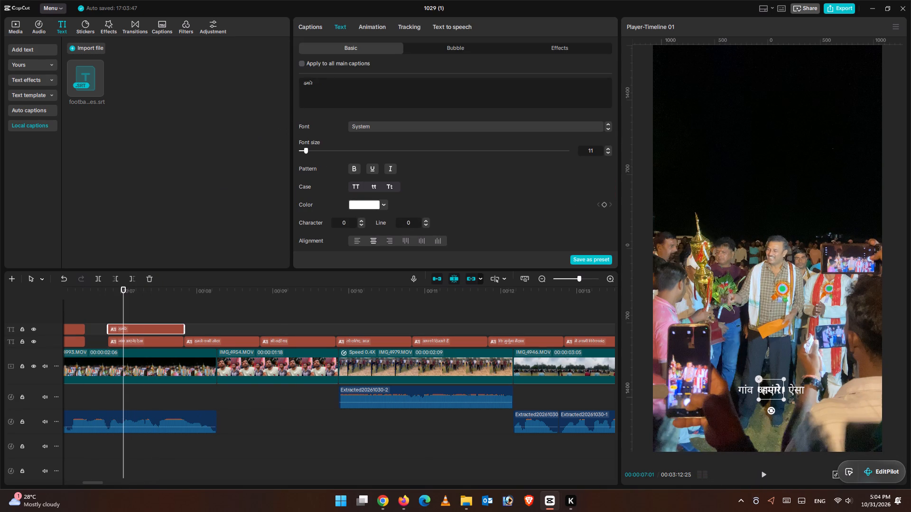
{"action": "double_click", "coordinate": [309, 85]}
{"action": "right_click", "coordinate": [309, 85]}
{"action": "left_click", "coordinate": [329, 112]}
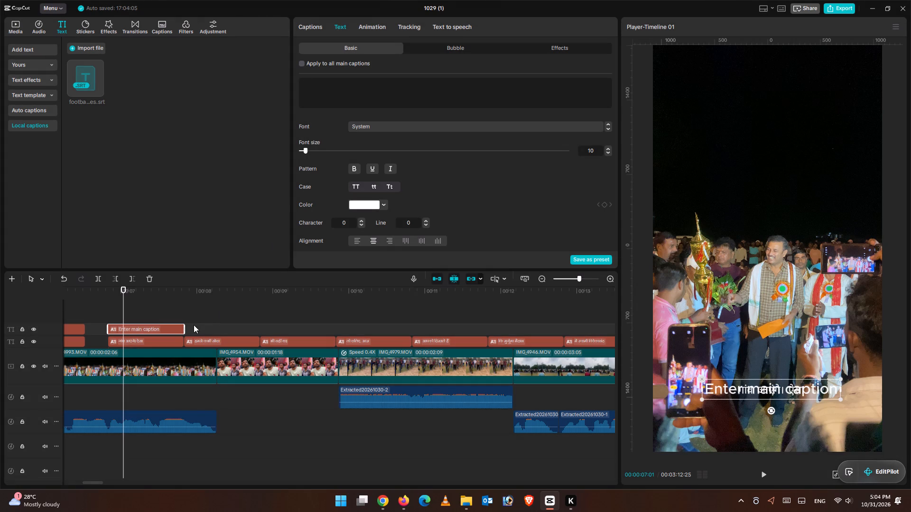
{"action": "left_click", "coordinate": [148, 279]}
Insert "हमारे" and a space at the start of the caption "गांव आएंगे। ऐसा".
{"action": "left_click", "coordinate": [150, 339]}
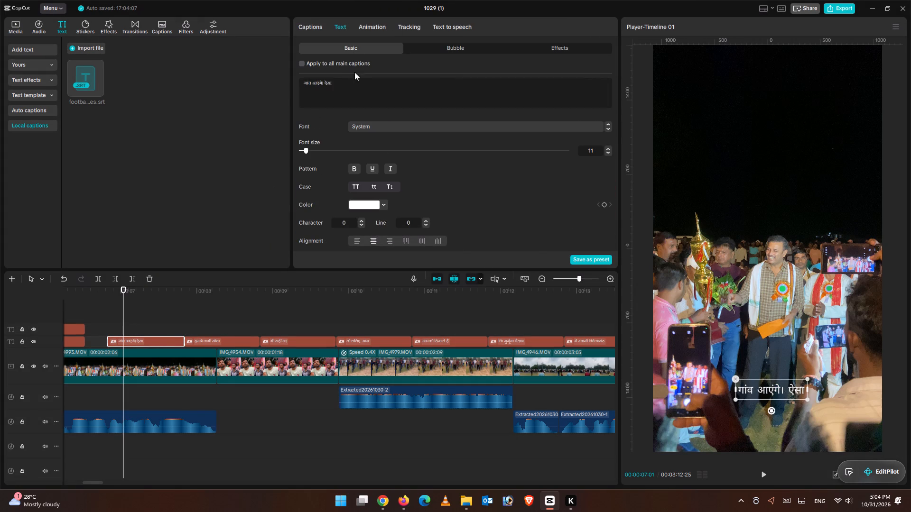
{"action": "left_click", "coordinate": [304, 84]}
{"action": "key", "text": "ctrl+v"}
{"action": "key", "text": "ctrl+space"}
{"action": "key", "text": "space"}
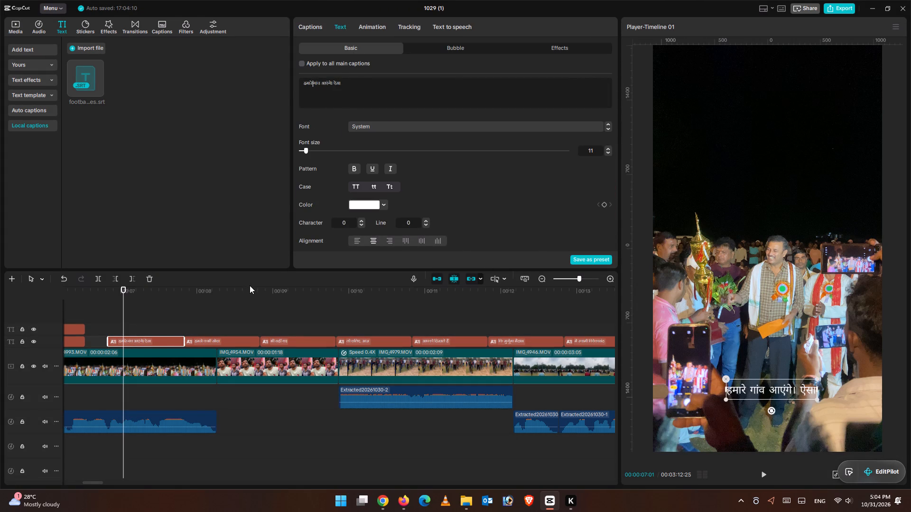
Trim the start of the caption "हमारे गांव आएंगे। ऐसा" to 00:00:07:01.
{"action": "left_click", "coordinate": [128, 337]}
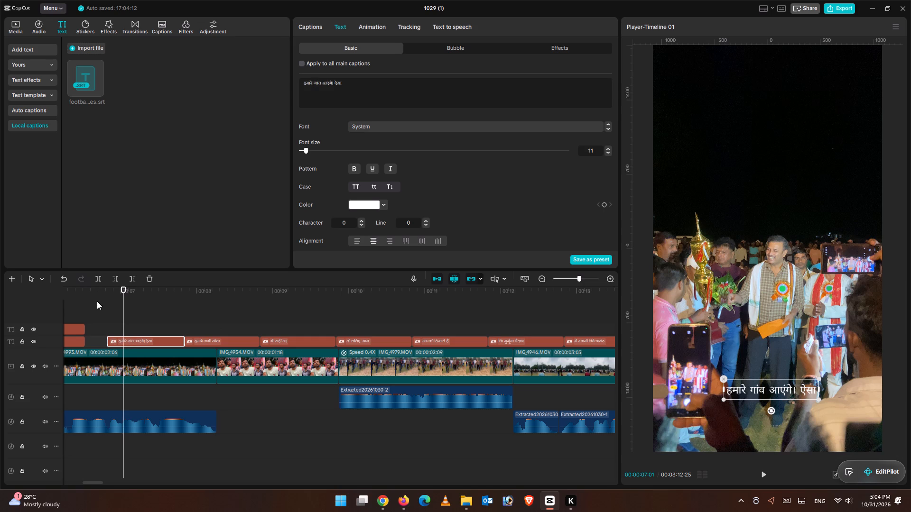
{"action": "left_click", "coordinate": [113, 277]}
Extend the ends of the title caption and the yellow name caption to 00:00:07:01, where "हमारे गांव आएंगे। ऐसा" begins.
{"action": "left_click", "coordinate": [84, 329]}
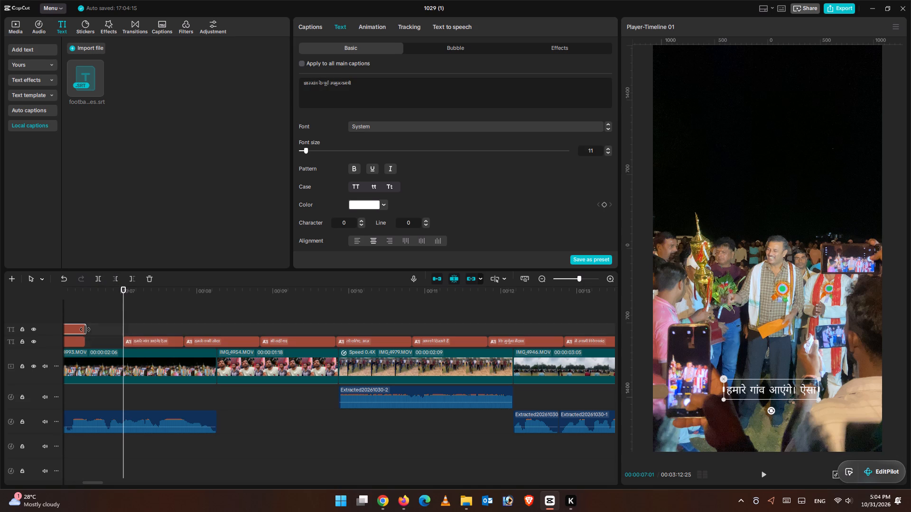
{"action": "left_click_drag", "start_coordinate": [85, 328], "coordinate": [120, 332]}
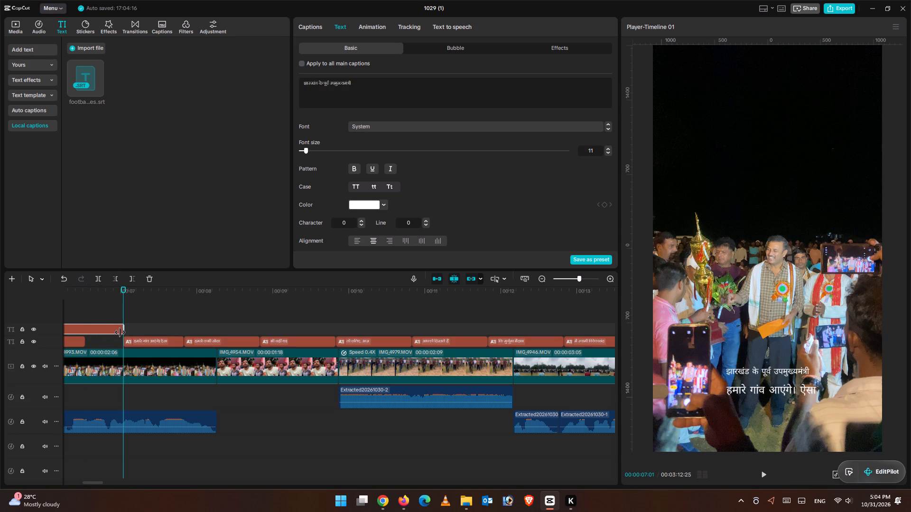
{"action": "left_click_drag", "start_coordinate": [120, 332], "coordinate": [121, 332]}
{"action": "left_click", "coordinate": [74, 343]}
{"action": "left_click_drag", "start_coordinate": [86, 342], "coordinate": [122, 344]}
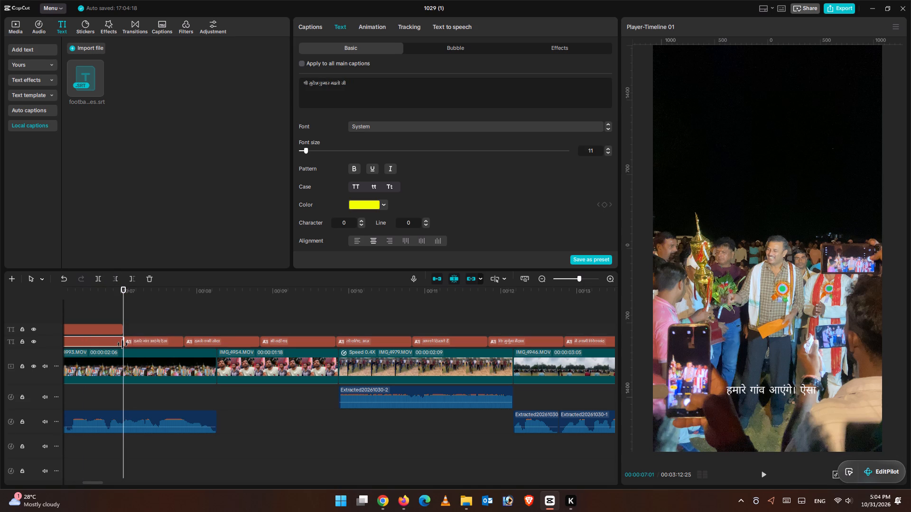
{"action": "left_click_drag", "start_coordinate": [122, 344], "coordinate": [123, 344]}
Play the video from the start and replay the stretch around 7 to 8 seconds to check the retimed captions against the audio.
{"action": "left_click", "coordinate": [152, 320]}
{"action": "left_click_drag", "start_coordinate": [159, 285], "coordinate": [132, 287]}
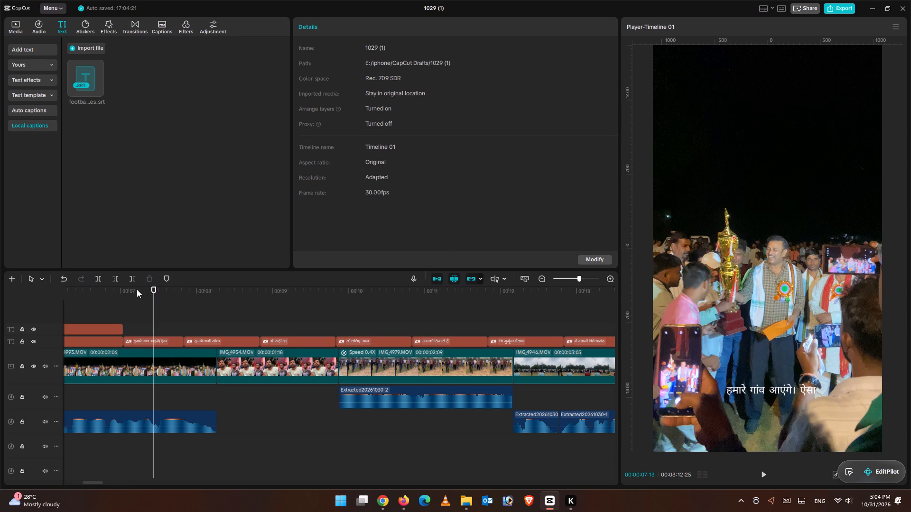
{"action": "left_click_drag", "start_coordinate": [153, 292], "coordinate": [0, 260]}
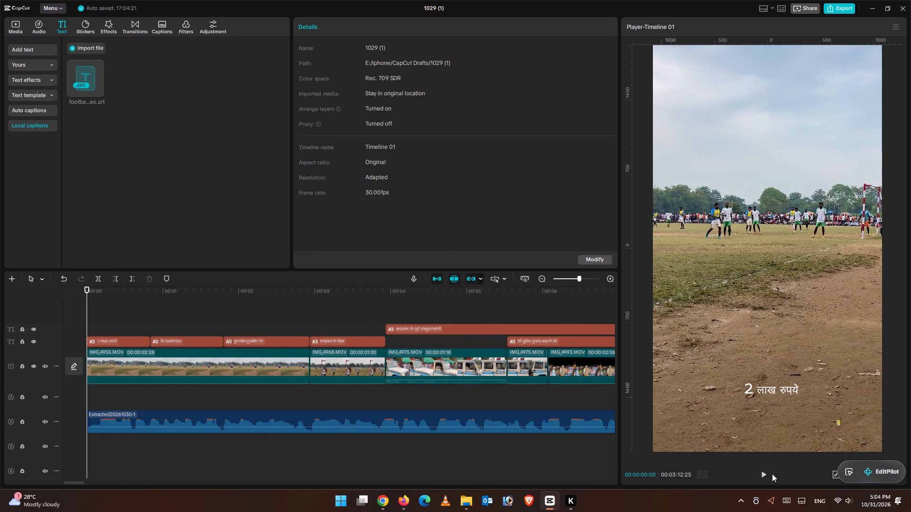
{"action": "left_click", "coordinate": [771, 475]}
{"action": "left_click", "coordinate": [761, 475]}
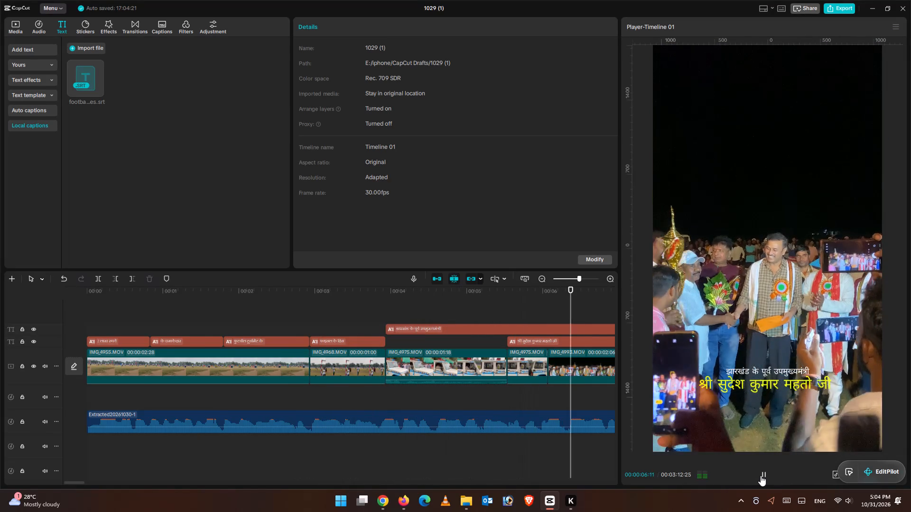
{"action": "left_click", "coordinate": [761, 475]}
{"action": "left_click", "coordinate": [102, 306]}
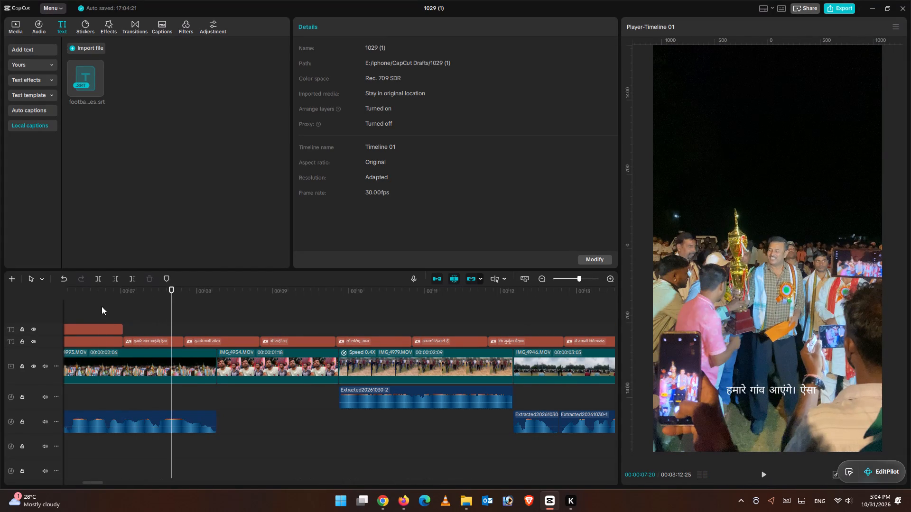
{"action": "left_click", "coordinate": [762, 474]}
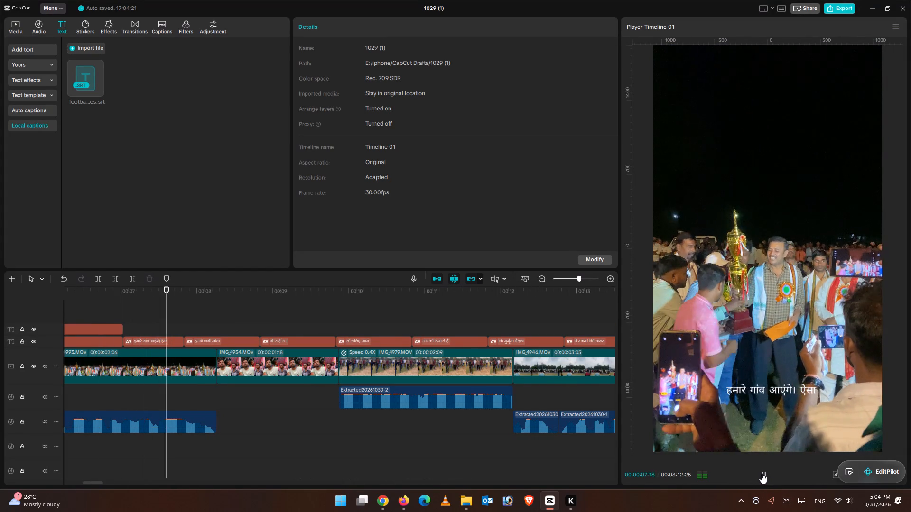
{"action": "left_click", "coordinate": [762, 473]}
{"action": "left_click", "coordinate": [128, 307]}
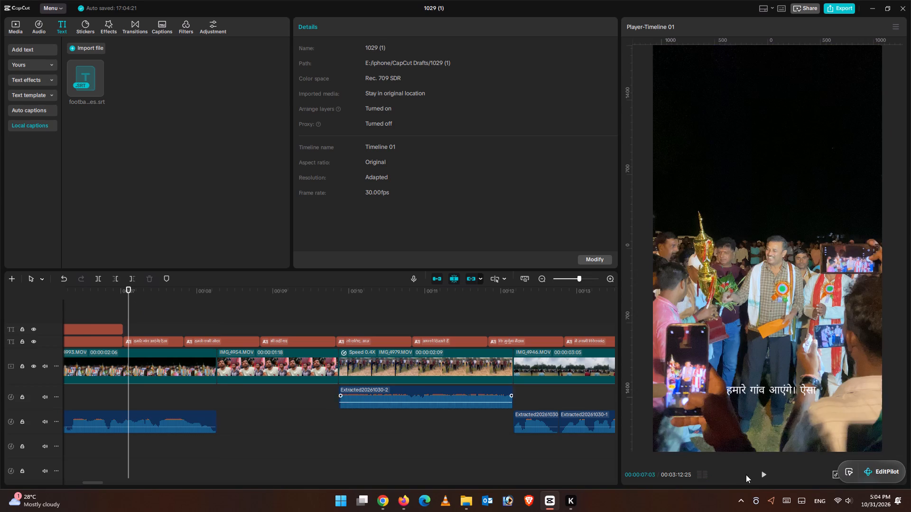
{"action": "left_click", "coordinate": [766, 471]}
{"action": "left_click", "coordinate": [767, 470]}
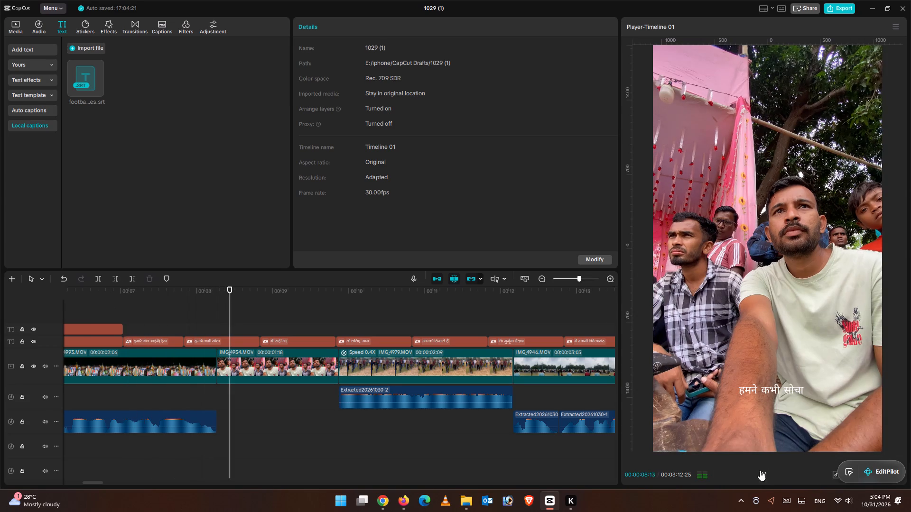
Cut the word "ऐसा" from the end of the caption "हमारे गांव आएंगे। ऐसा".
{"action": "left_click", "coordinate": [156, 342]}
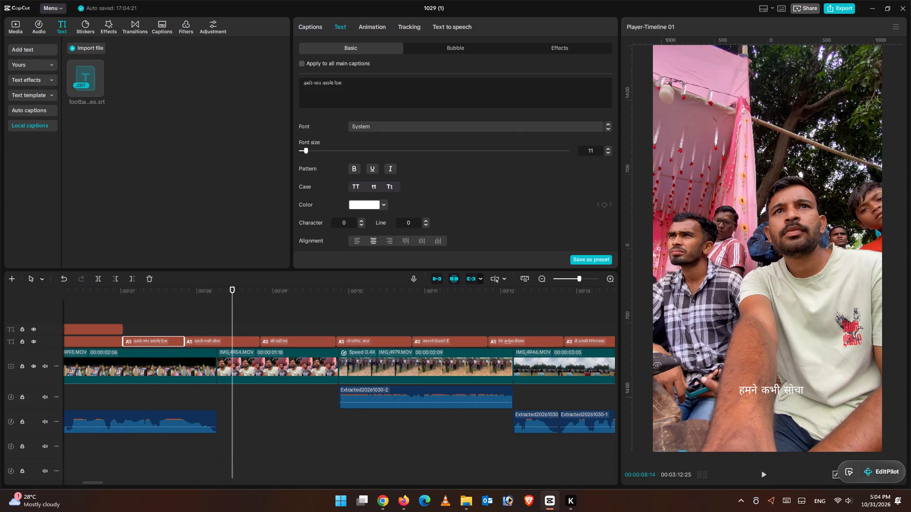
{"action": "left_click_drag", "start_coordinate": [335, 85], "coordinate": [346, 86]}
{"action": "right_click", "coordinate": [335, 86]}
{"action": "left_click", "coordinate": [355, 109]}
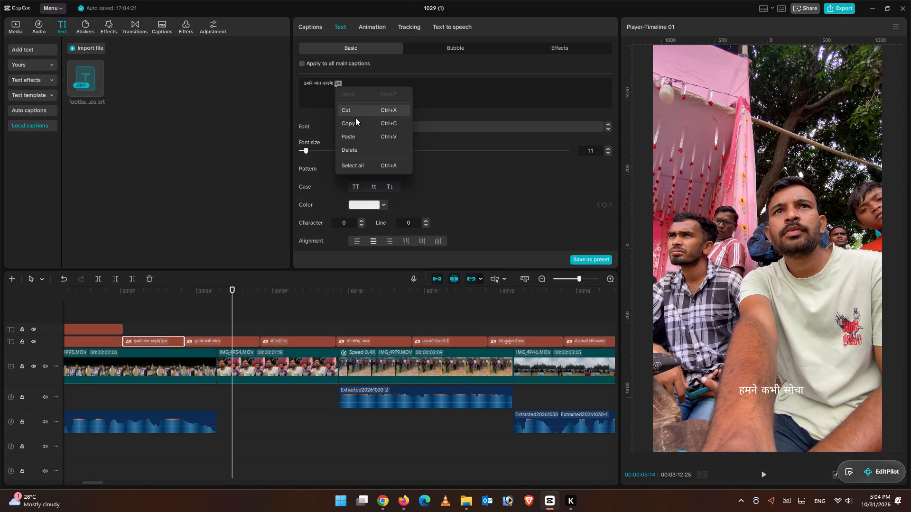
Extend the end of the caption "हमारे गांव आएंगे।" to 00:00:08:08, first shifting "हमने कभी सोचा" to a track above to make room.
{"action": "left_click", "coordinate": [165, 309]}
{"action": "left_click", "coordinate": [155, 313]}
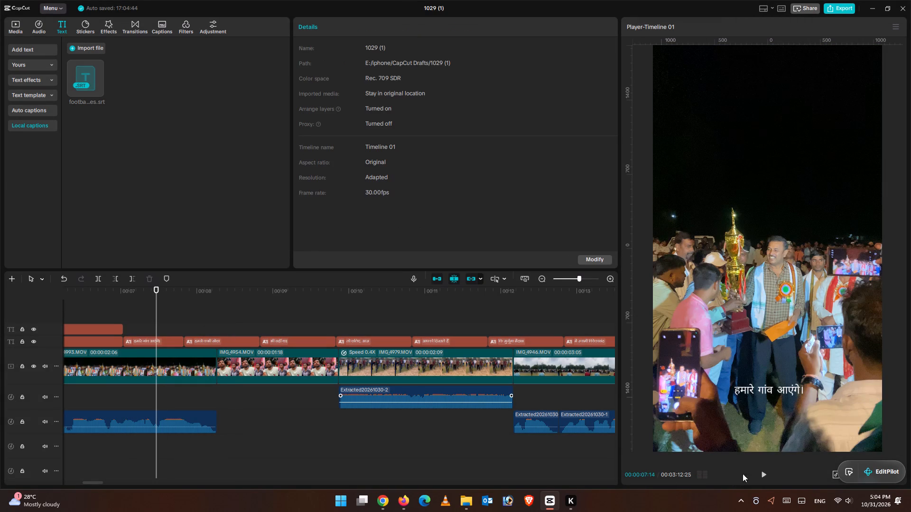
{"action": "left_click", "coordinate": [761, 472]}
{"action": "left_click", "coordinate": [760, 469]}
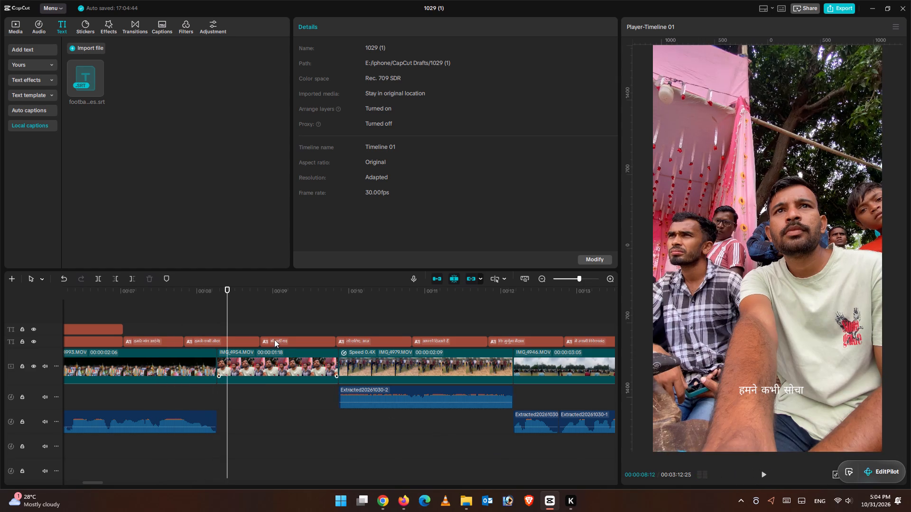
{"action": "left_click", "coordinate": [219, 320]}
{"action": "left_click", "coordinate": [184, 337]}
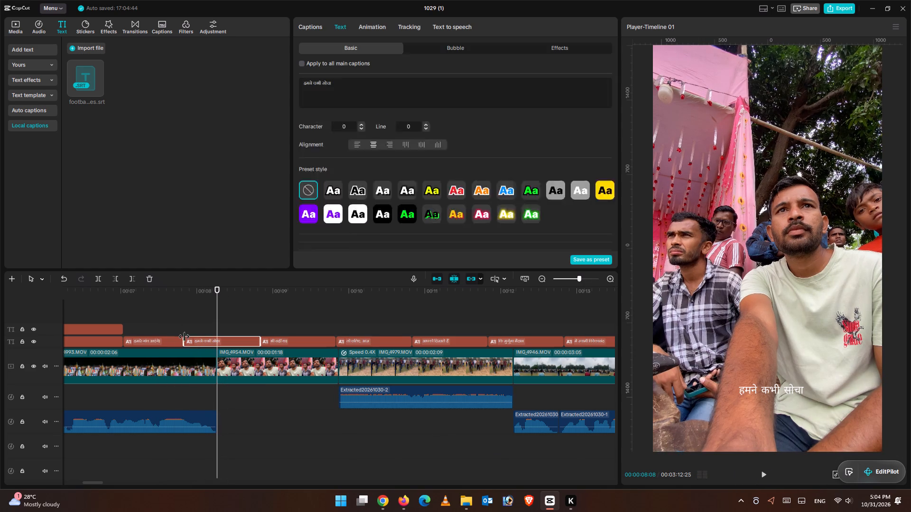
{"action": "left_click", "coordinate": [181, 344]}
{"action": "left_click_drag", "start_coordinate": [185, 342], "coordinate": [216, 342]}
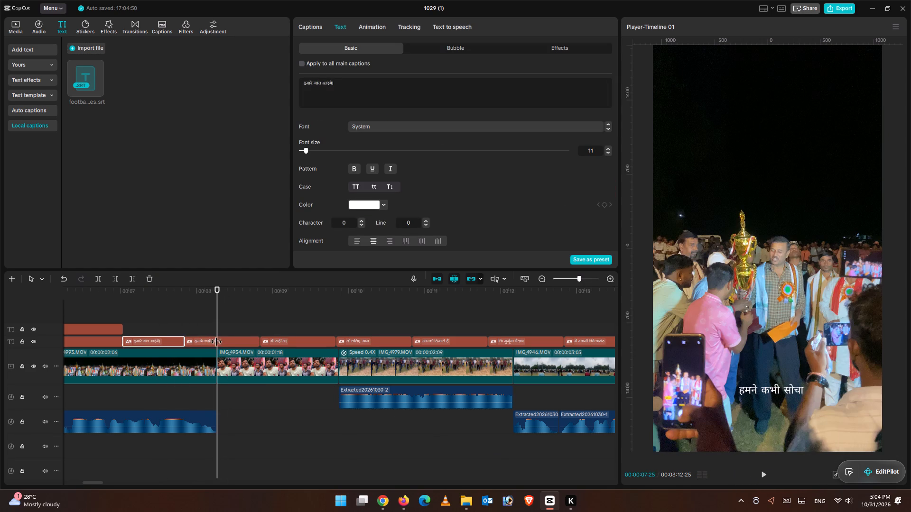
{"action": "left_click_drag", "start_coordinate": [216, 342], "coordinate": [219, 342]}
{"action": "left_click_drag", "start_coordinate": [220, 340], "coordinate": [227, 315]}
{"action": "left_click", "coordinate": [180, 352]}
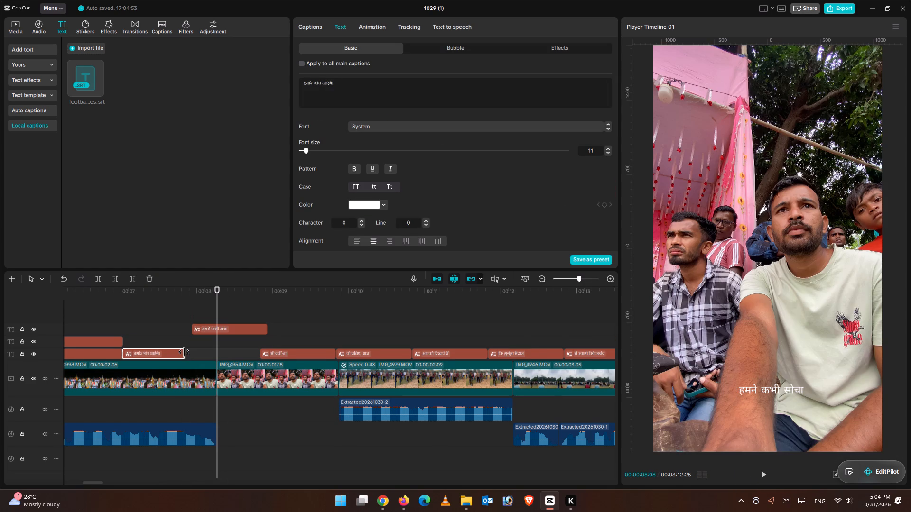
{"action": "left_click_drag", "start_coordinate": [184, 352], "coordinate": [215, 354]}
Move the caption "हमने कभी सोचा" on its upper track so it starts at 00:00:08:08.
{"action": "left_click", "coordinate": [215, 332]}
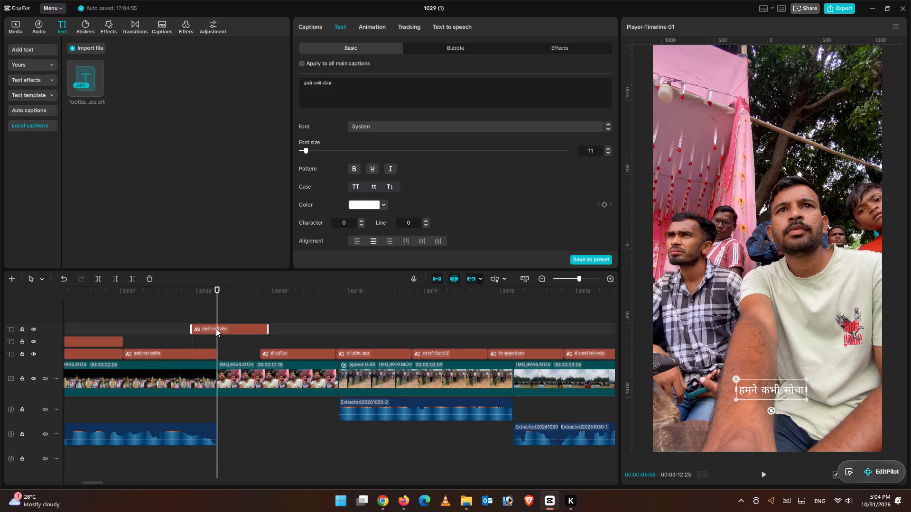
{"action": "left_click_drag", "start_coordinate": [215, 325], "coordinate": [242, 328]}
{"action": "left_click", "coordinate": [254, 328]}
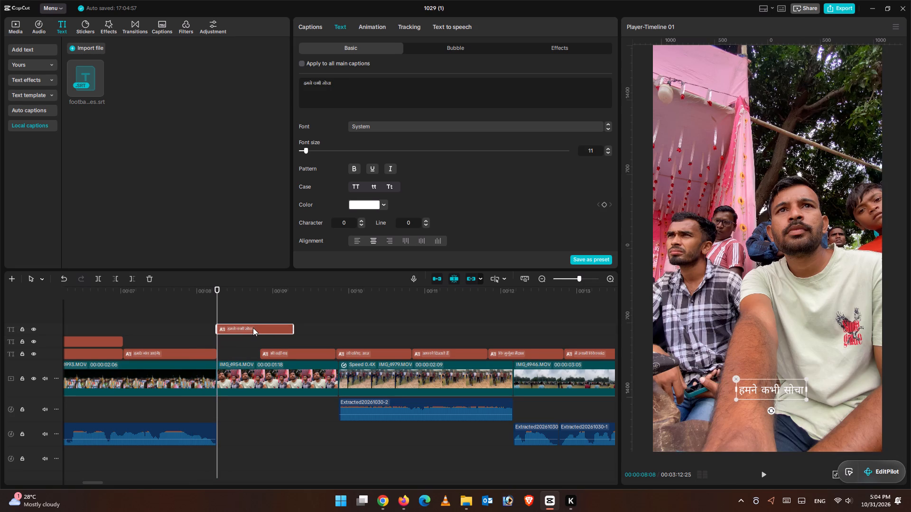
Insert the cut word "ऐसा" and a space at the start of the caption "हमने कभी सोचा".
{"action": "left_click", "coordinate": [256, 327]}
{"action": "left_click", "coordinate": [301, 85]}
{"action": "key", "text": "ctrl+v"}
{"action": "key", "text": "ctrl+c"}
{"action": "key", "text": "space"}
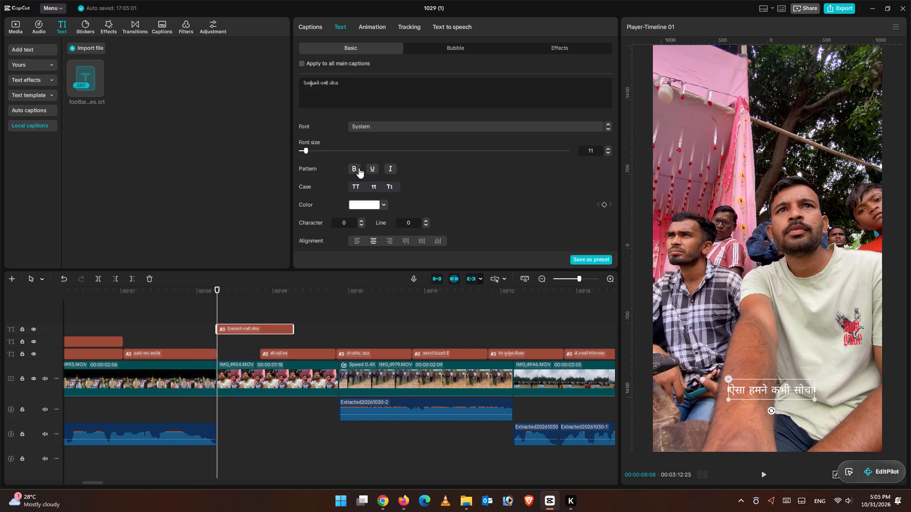
Extend the end of the caption "ऐसा हमने कभी सोचा" nearly to the end of clip IMG_4954.MOV.
{"action": "left_click_drag", "start_coordinate": [293, 326], "coordinate": [327, 326]}
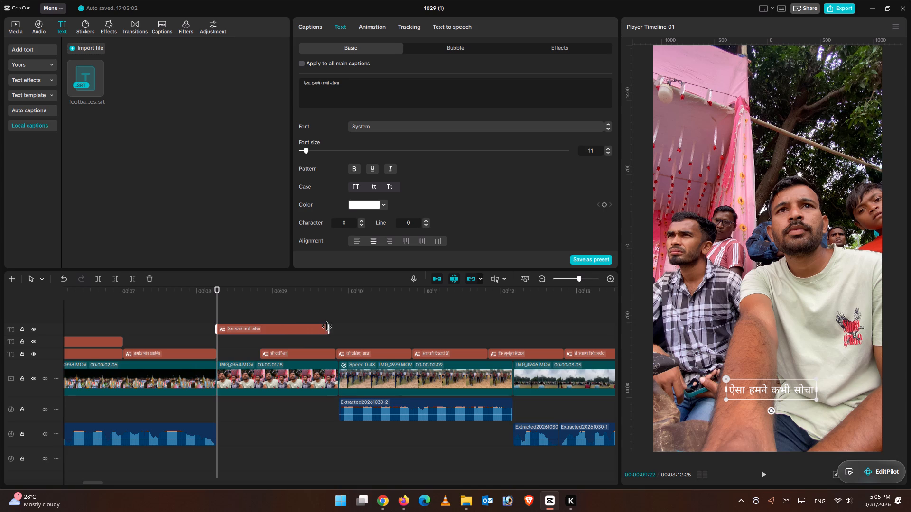
{"action": "left_click_drag", "start_coordinate": [327, 326], "coordinate": [330, 327]}
Move all captions from "भी नहीं था।" through the last one together so they begin where clip IMG_4946.MOV starts.
{"action": "left_click_drag", "start_coordinate": [254, 344], "coordinate": [331, 355]}
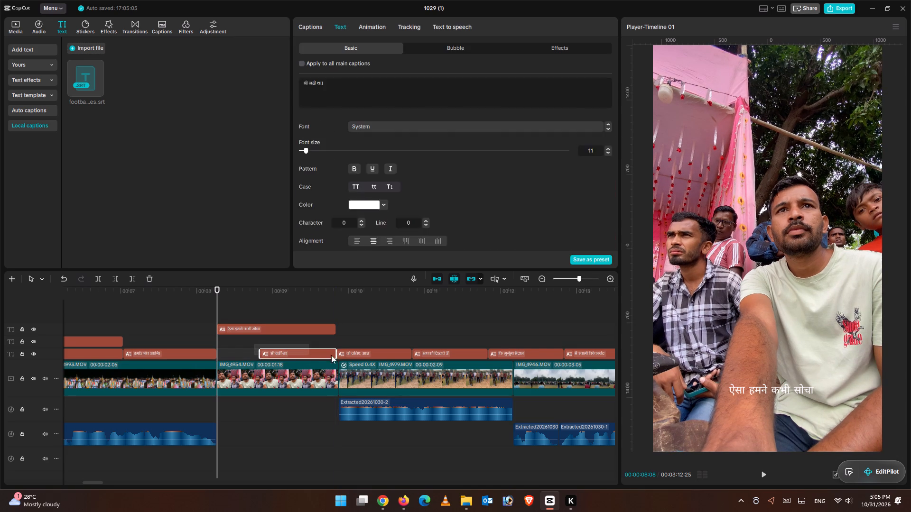
{"action": "left_click_drag", "start_coordinate": [331, 355], "coordinate": [581, 357]}
{"action": "left_click", "coordinate": [418, 323]}
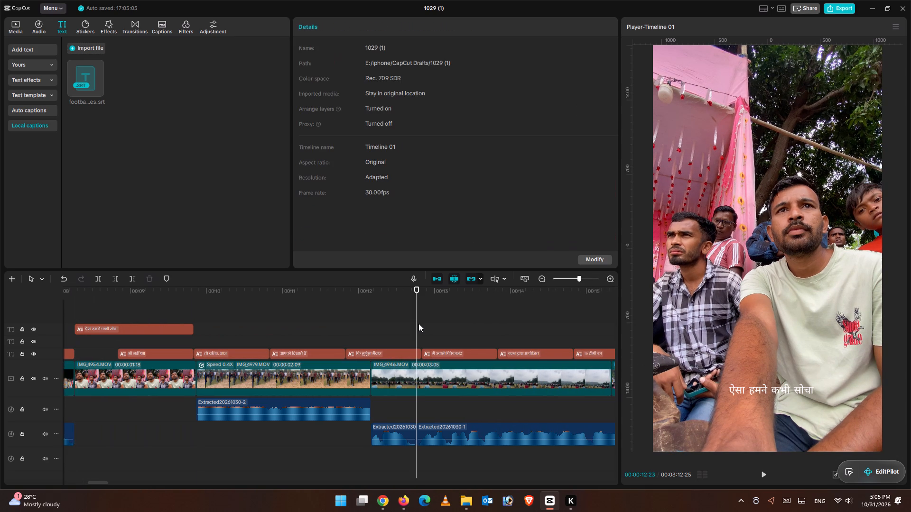
{"action": "key", "text": "ctrl+minus"}
{"action": "key", "text": "ctrl+minus"}
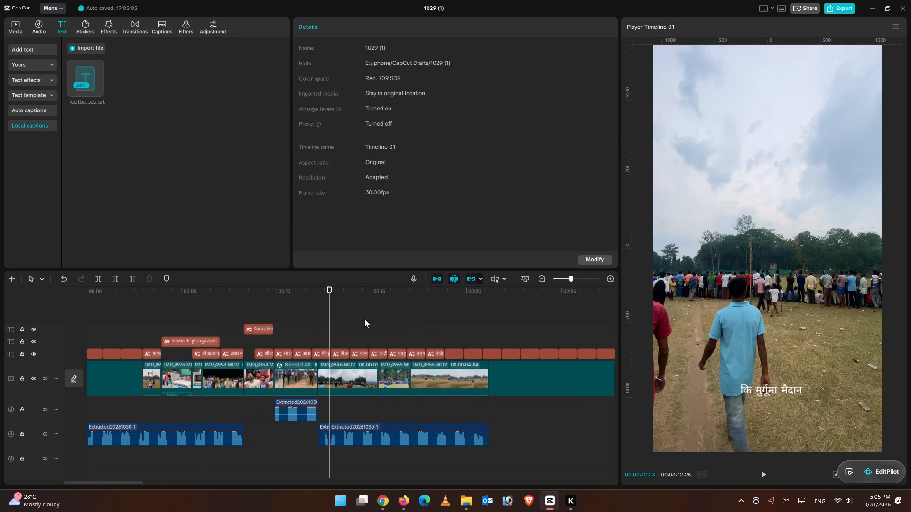
{"action": "left_click_drag", "start_coordinate": [260, 339], "coordinate": [695, 351]}
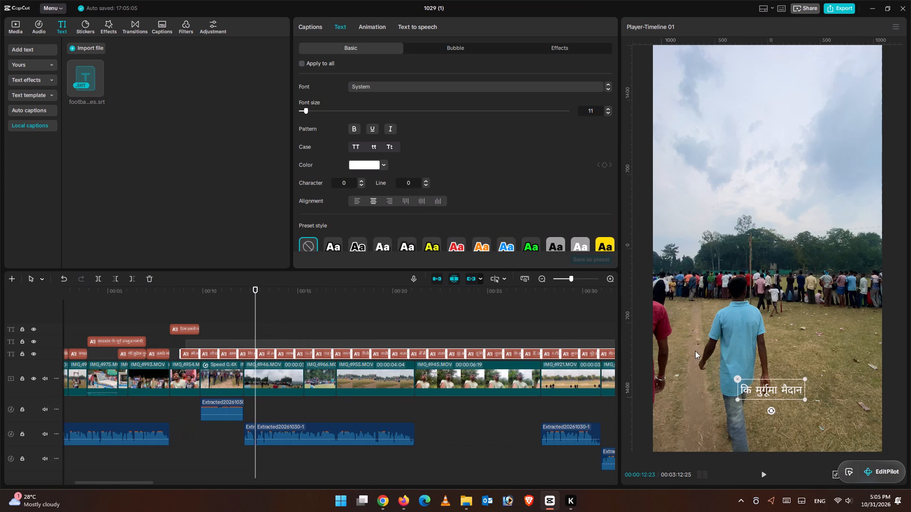
{"action": "left_click_drag", "start_coordinate": [695, 351], "coordinate": [870, 342]}
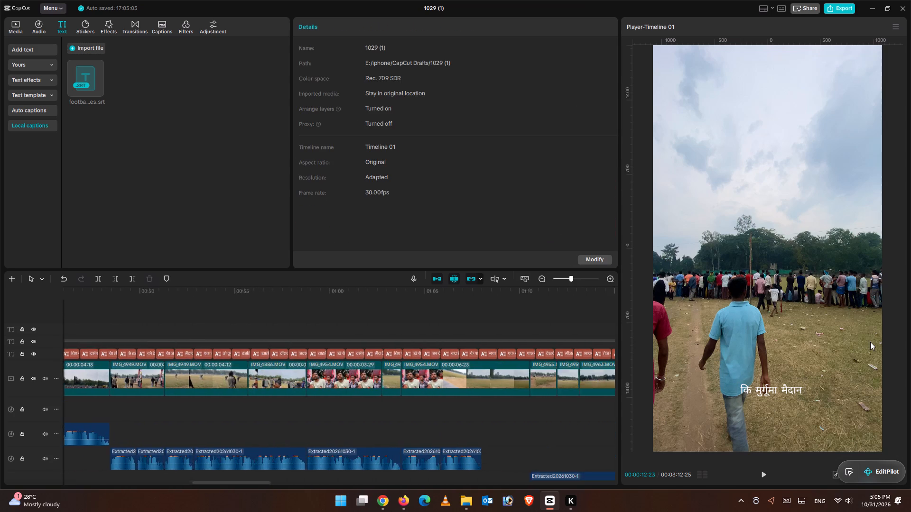
{"action": "left_click_drag", "start_coordinate": [870, 342], "coordinate": [875, 339]}
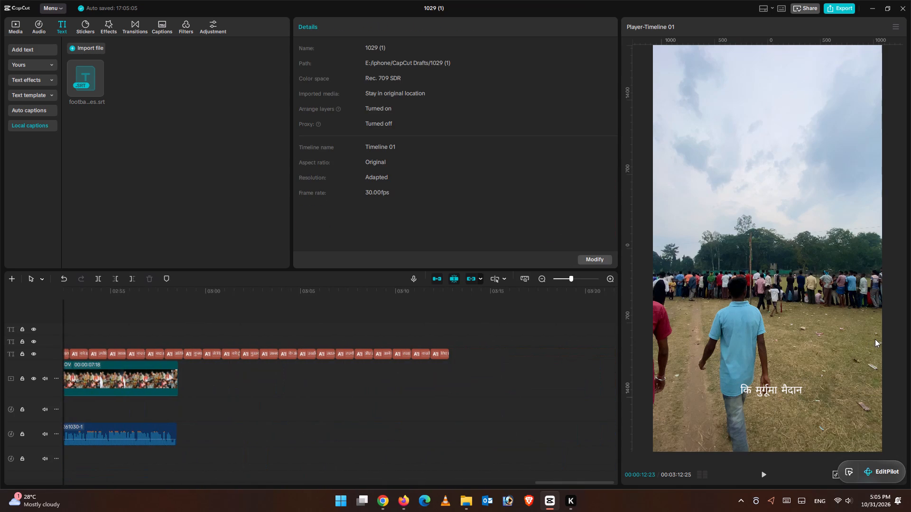
{"action": "left_click_drag", "start_coordinate": [875, 339], "coordinate": [595, 359]}
{"action": "left_click_drag", "start_coordinate": [589, 482], "coordinate": [589, 481]}
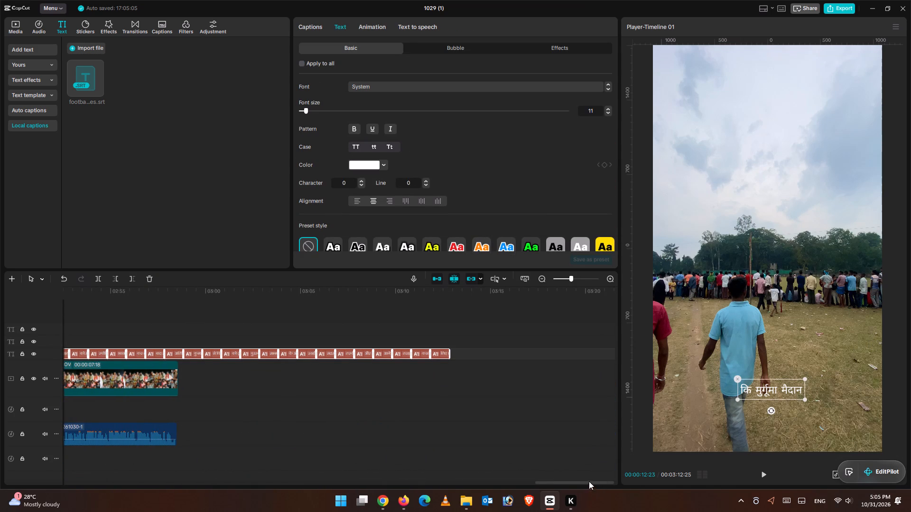
{"action": "left_click_drag", "start_coordinate": [589, 481], "coordinate": [180, 419]}
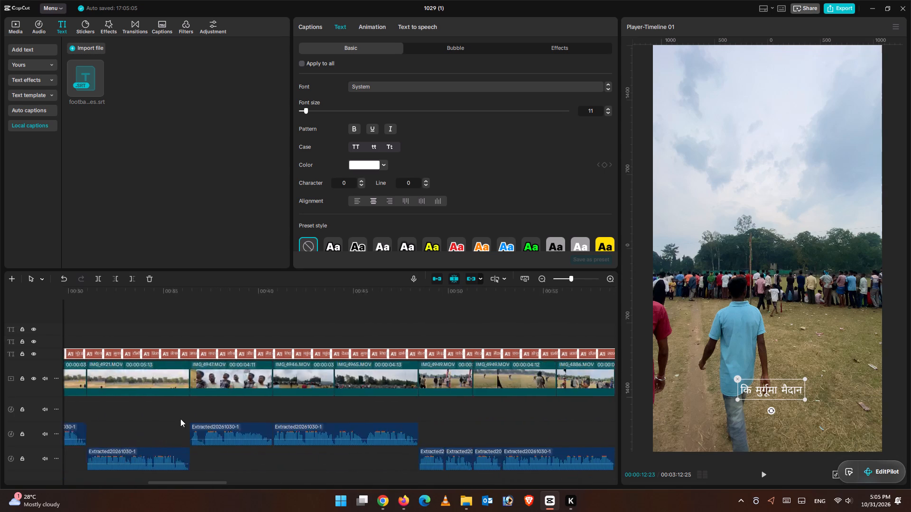
{"action": "left_click_drag", "start_coordinate": [180, 419], "coordinate": [117, 403]}
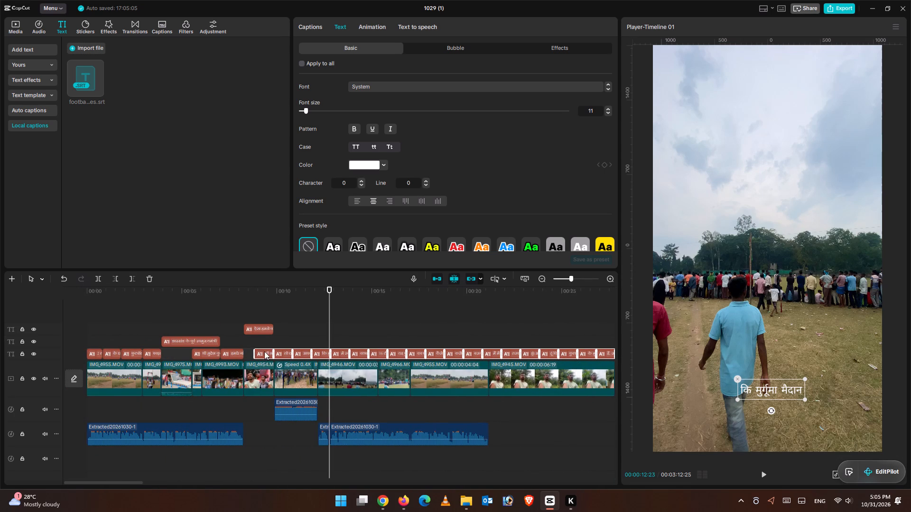
{"action": "left_click_drag", "start_coordinate": [264, 351], "coordinate": [330, 347]}
{"action": "left_click", "coordinate": [315, 327]}
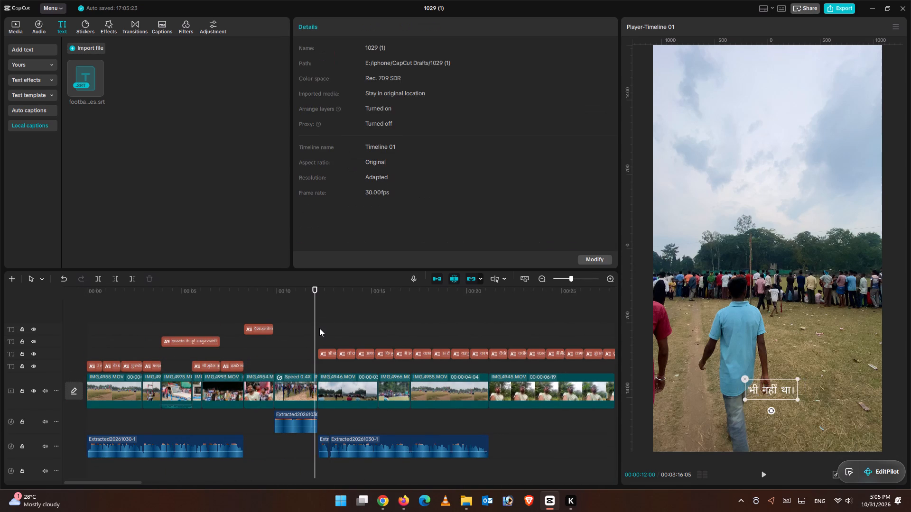
Play the stretches around 12 to 13 seconds and 8 to 9 seconds to check the shifted captions against the audio.
{"action": "key", "text": "ctrl+equal"}
{"action": "key", "text": "ctrl+equal"}
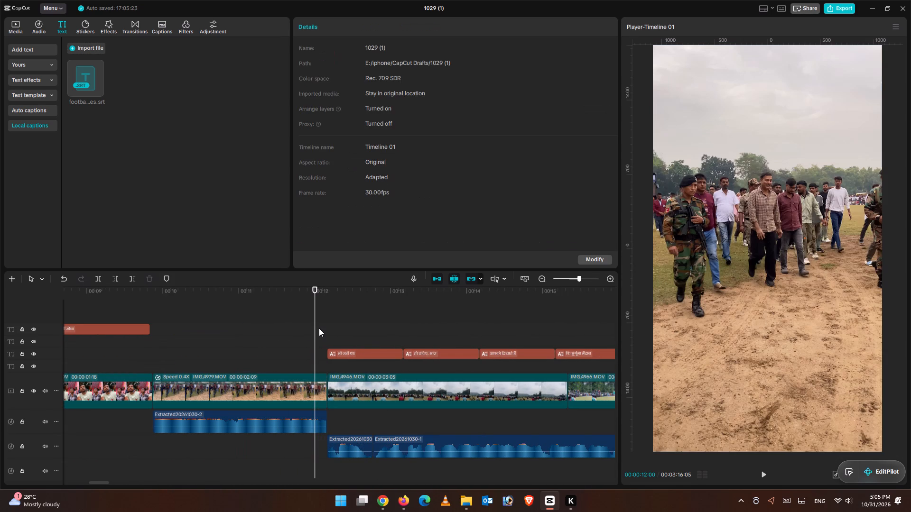
{"action": "left_click", "coordinate": [364, 343]}
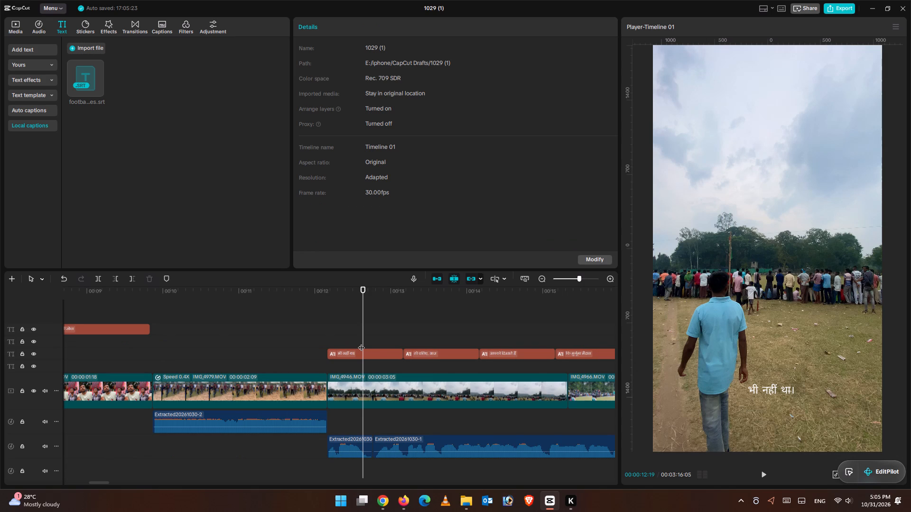
{"action": "left_click", "coordinate": [434, 334]}
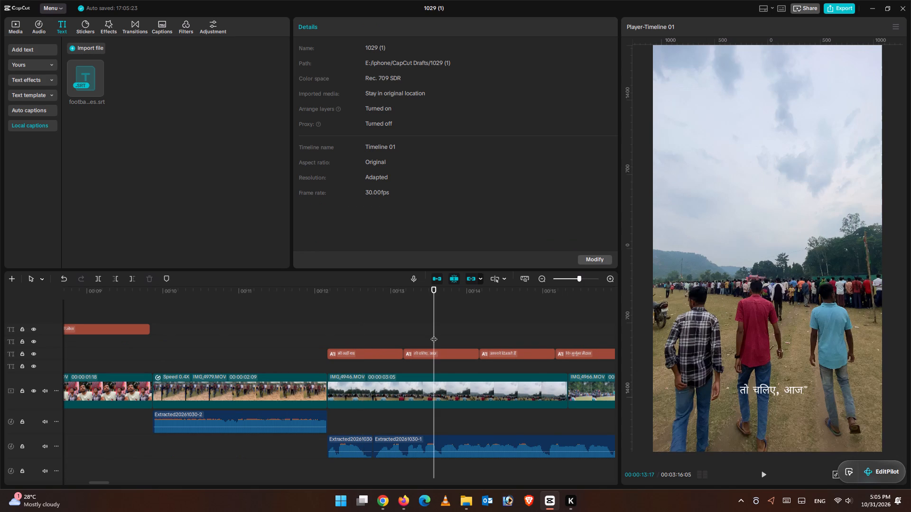
{"action": "left_click", "coordinate": [310, 339]}
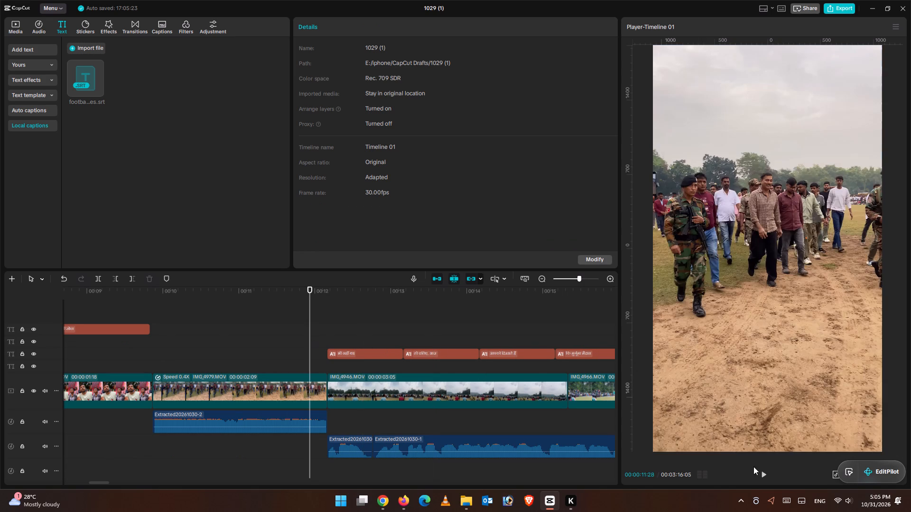
{"action": "left_click", "coordinate": [759, 469]}
{"action": "left_click", "coordinate": [761, 469]}
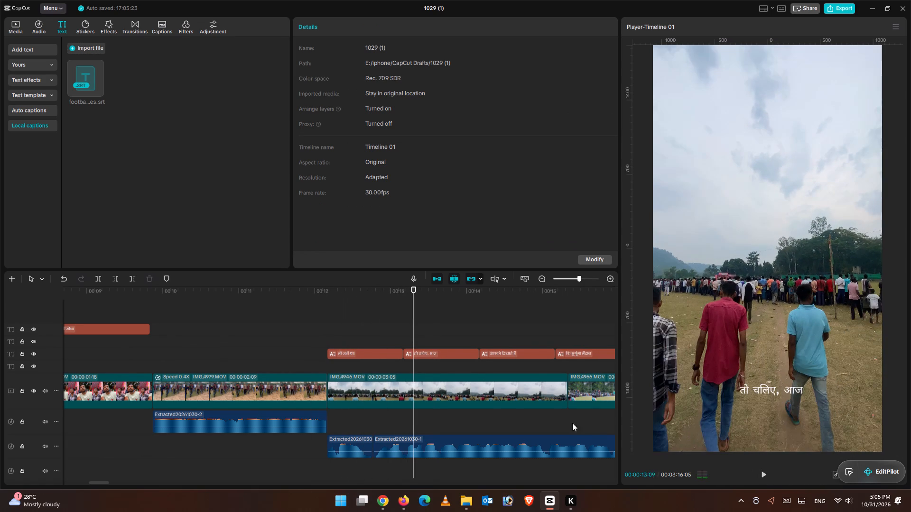
{"action": "left_click", "coordinate": [345, 342]}
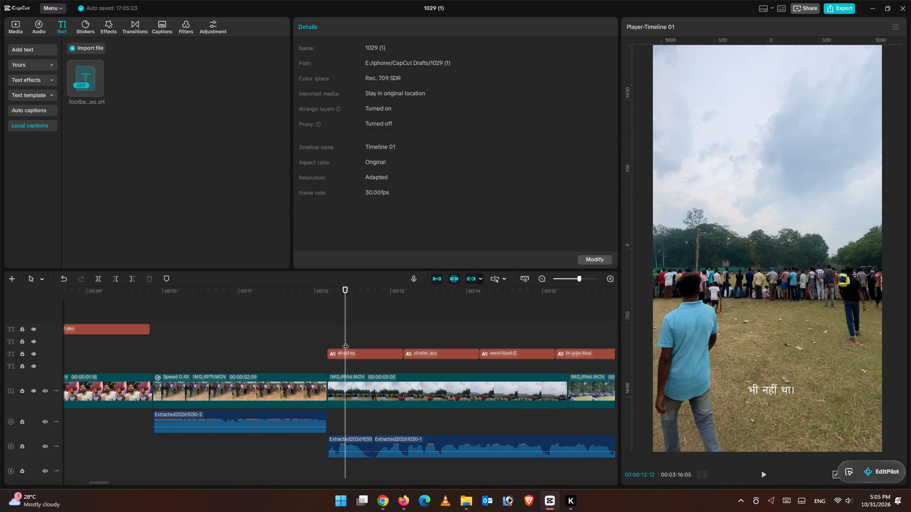
{"action": "left_click", "coordinate": [169, 330]}
{"action": "left_click_drag", "start_coordinate": [172, 293], "coordinate": [0, 288]}
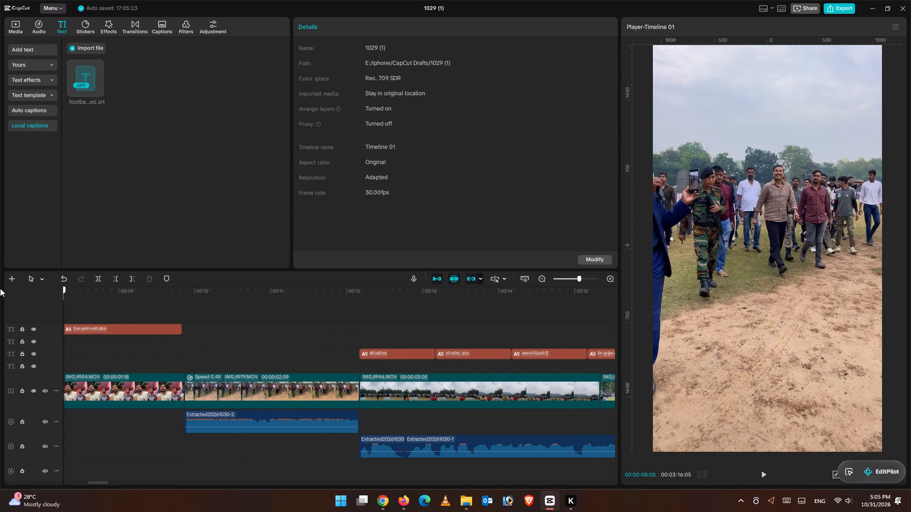
{"action": "left_click_drag", "start_coordinate": [0, 288], "coordinate": [275, 285]}
{"action": "left_click", "coordinate": [759, 477]}
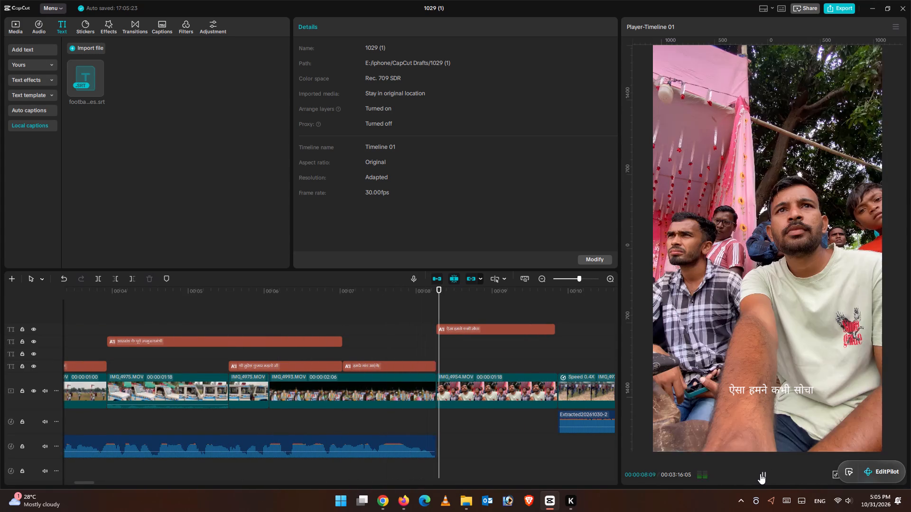
{"action": "left_click", "coordinate": [760, 474]}
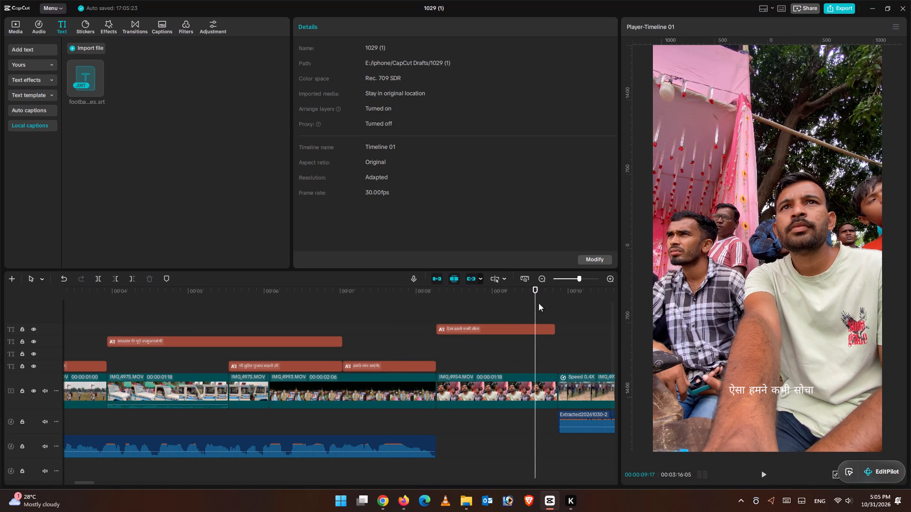
Cut the whole text "भी नहीं था।" out of the caption at the start of clip IMG_4946.MOV.
{"action": "left_click_drag", "start_coordinate": [532, 296], "coordinate": [587, 333]}
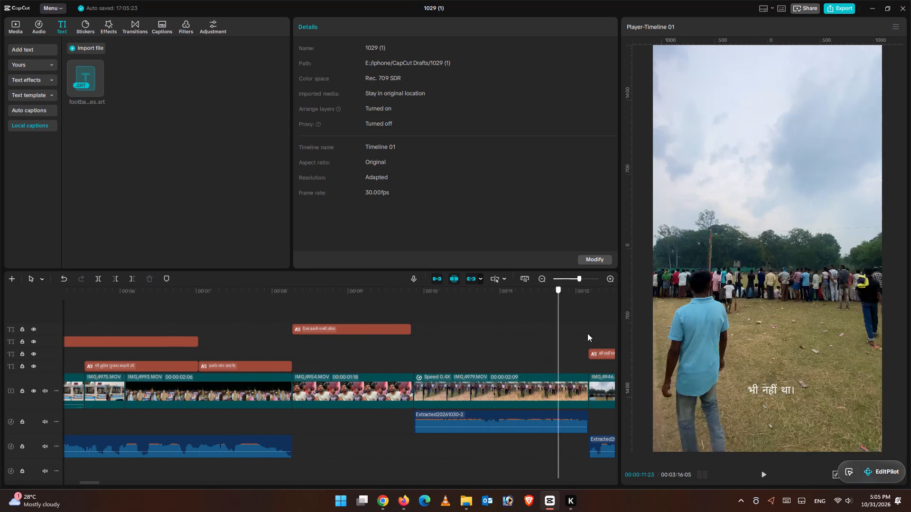
{"action": "left_click_drag", "start_coordinate": [587, 333], "coordinate": [594, 338]}
{"action": "left_click", "coordinate": [603, 353]}
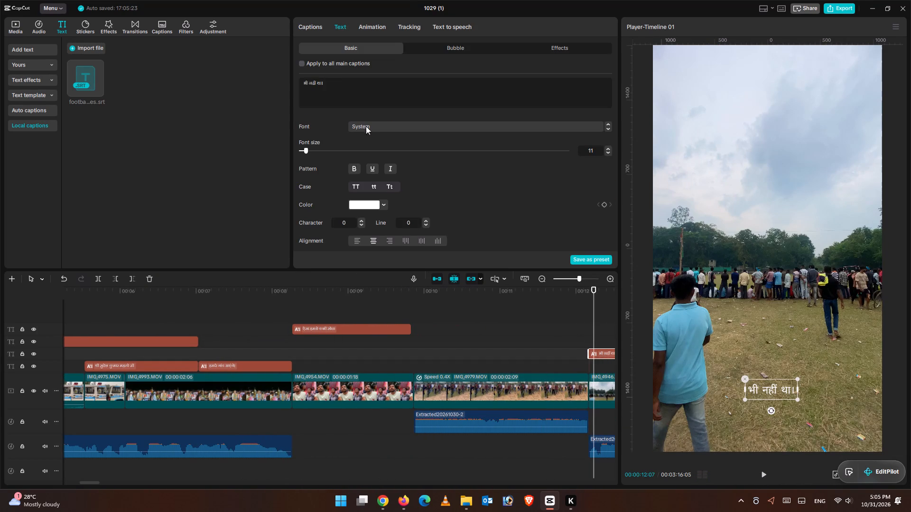
{"action": "triple_click", "coordinate": [320, 88]}
{"action": "left_click", "coordinate": [320, 88]}
{"action": "right_click", "coordinate": [316, 87]}
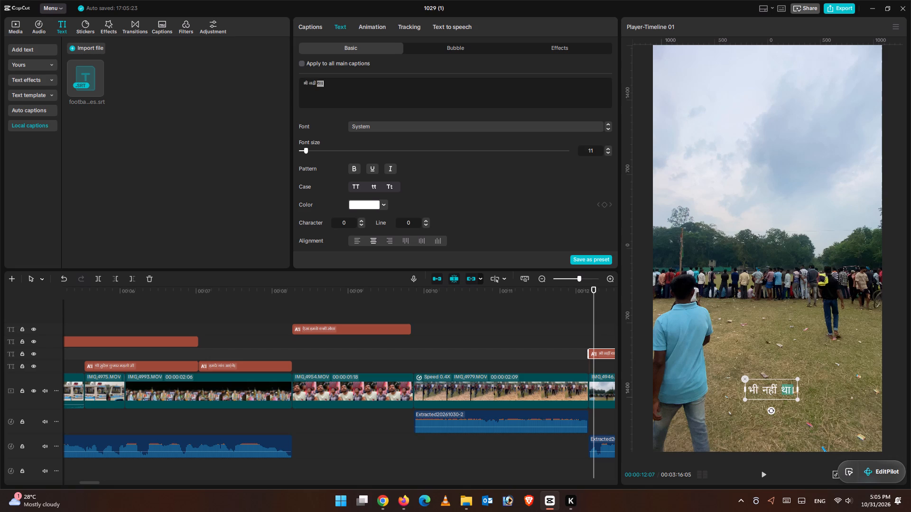
{"action": "triple_click", "coordinate": [316, 87]}
{"action": "left_click", "coordinate": [316, 87]}
{"action": "triple_click", "coordinate": [307, 86]}
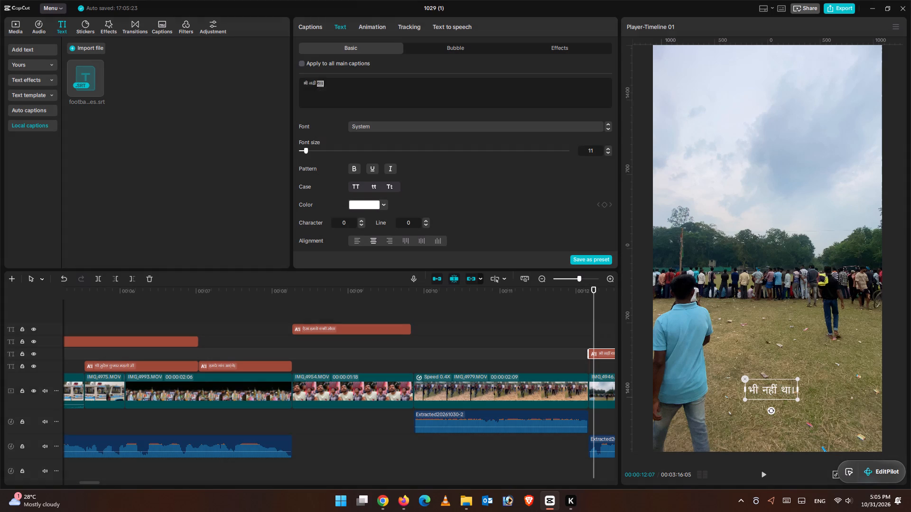
{"action": "right_click", "coordinate": [307, 86]}
{"action": "left_click", "coordinate": [331, 112]}
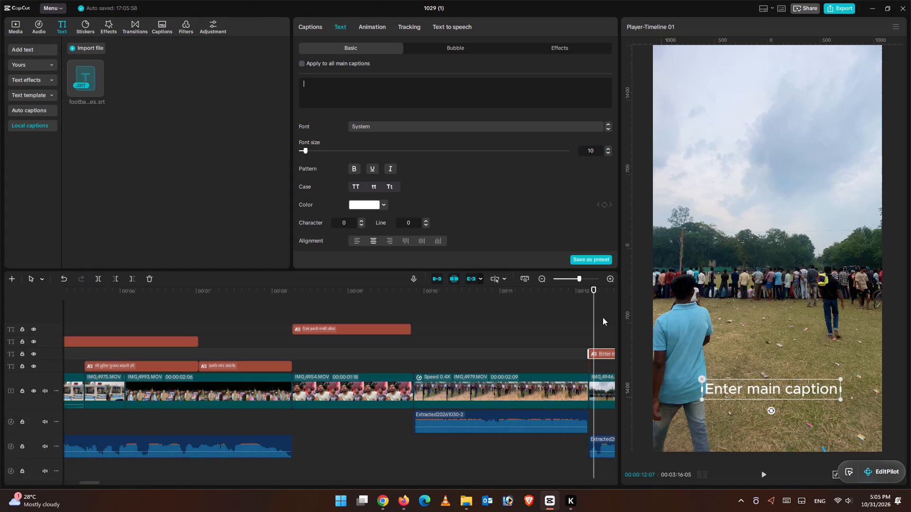
Move the emptied caption back beneath "ऐसा हमने कभी सोचा" on its own track, with both captions ending together.
{"action": "left_click", "coordinate": [155, 280]}
{"action": "left_click", "coordinate": [305, 313]}
{"action": "left_click_drag", "start_coordinate": [609, 352], "coordinate": [375, 335]}
{"action": "left_click_drag", "start_coordinate": [400, 339], "coordinate": [376, 339]}
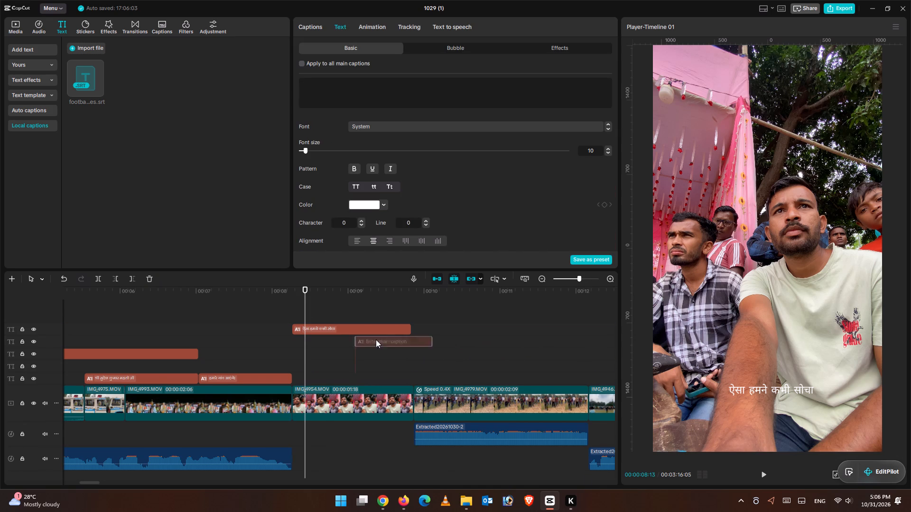
{"action": "left_click_drag", "start_coordinate": [376, 339], "coordinate": [378, 338]}
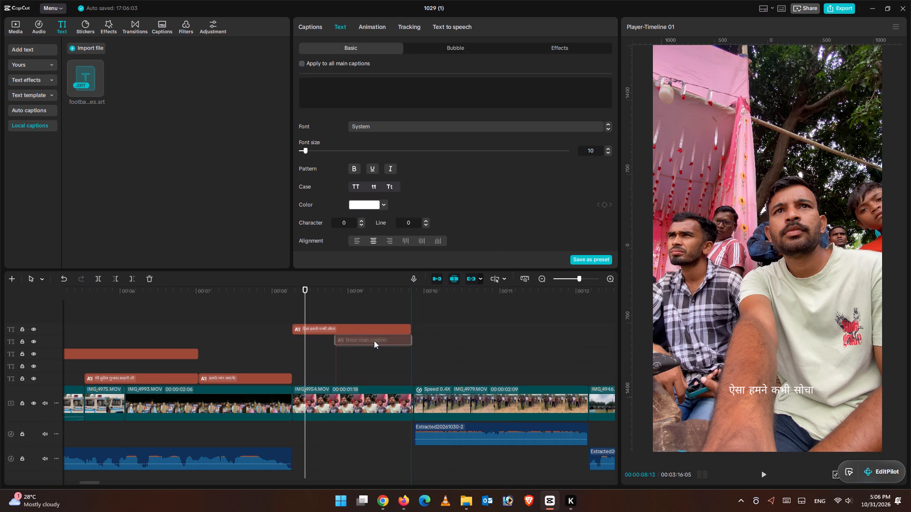
Play the audio over clip IMG_4954.MOV to find the cue, and trim the emptied caption's start to 00:00:09:07.
{"action": "left_click", "coordinate": [291, 357]}
{"action": "left_click", "coordinate": [760, 474]}
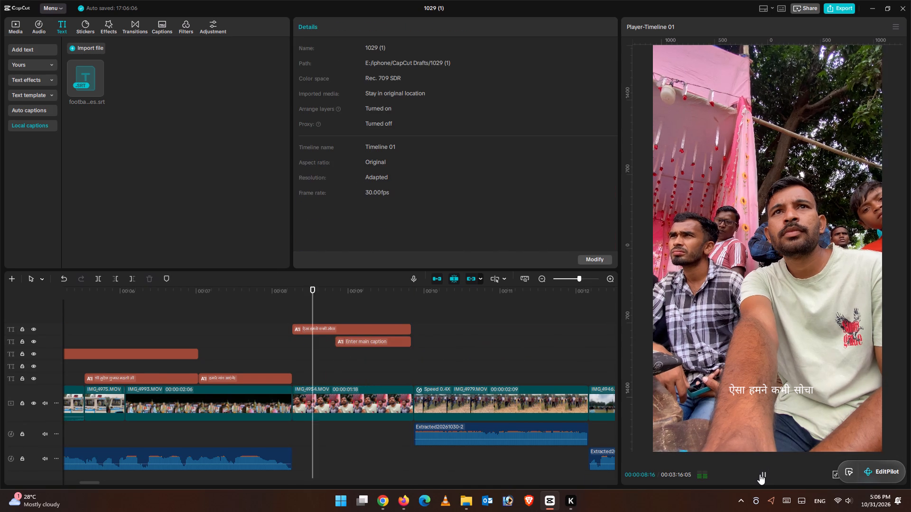
{"action": "left_click", "coordinate": [756, 474]}
{"action": "left_click", "coordinate": [316, 320]}
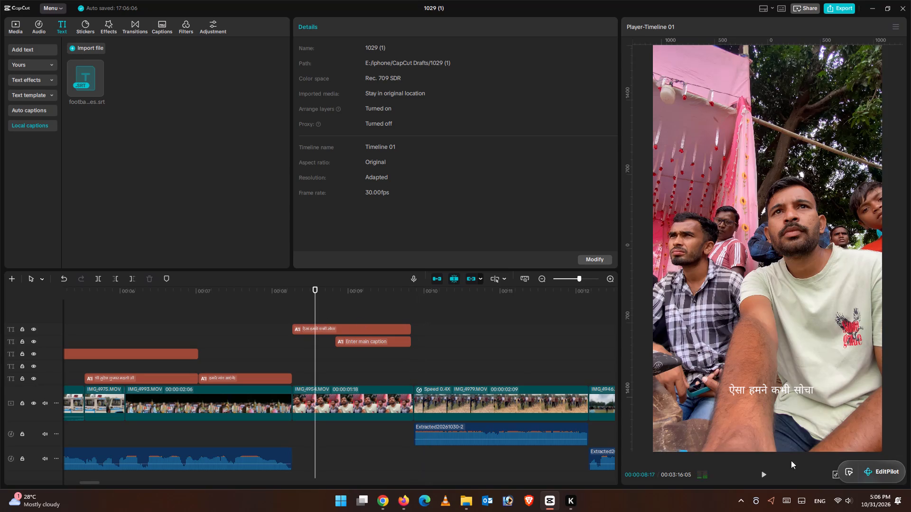
{"action": "left_click", "coordinate": [767, 476]}
{"action": "left_click", "coordinate": [763, 475]}
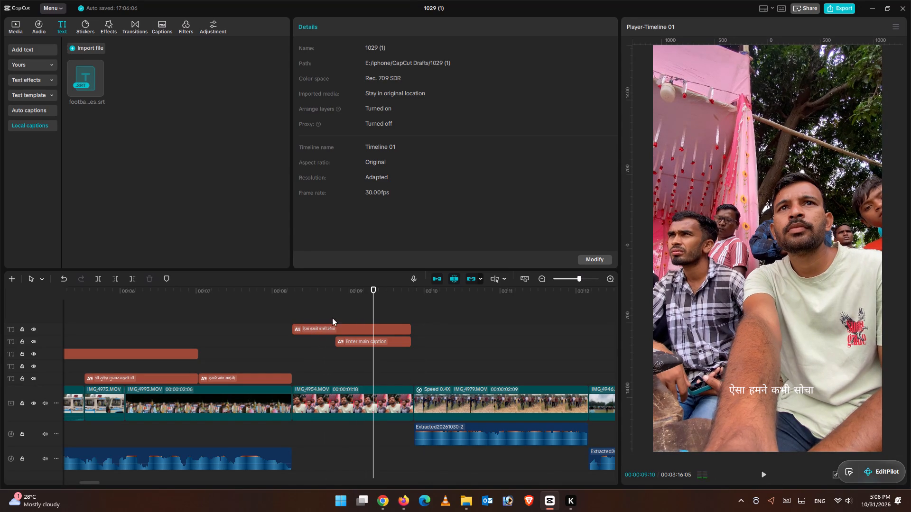
{"action": "left_click", "coordinate": [333, 318]}
{"action": "left_click", "coordinate": [753, 468]}
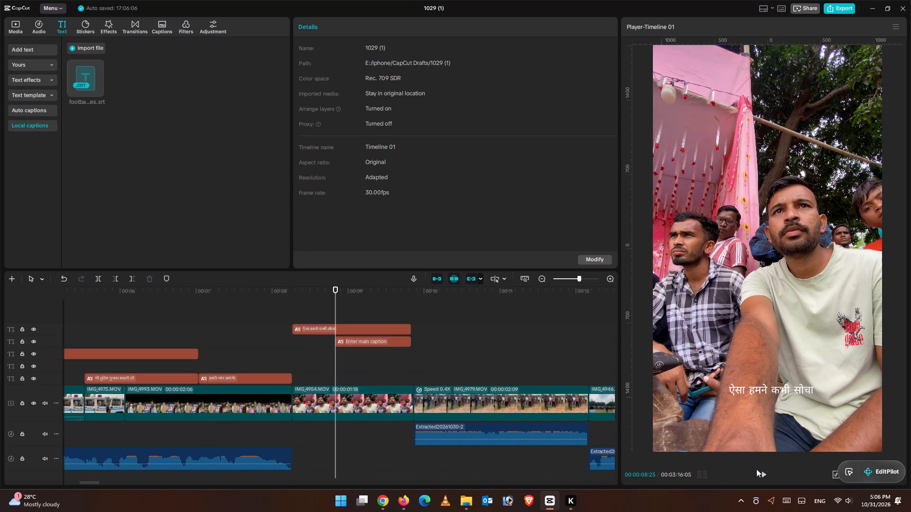
{"action": "left_click", "coordinate": [762, 472]}
{"action": "left_click", "coordinate": [762, 473]}
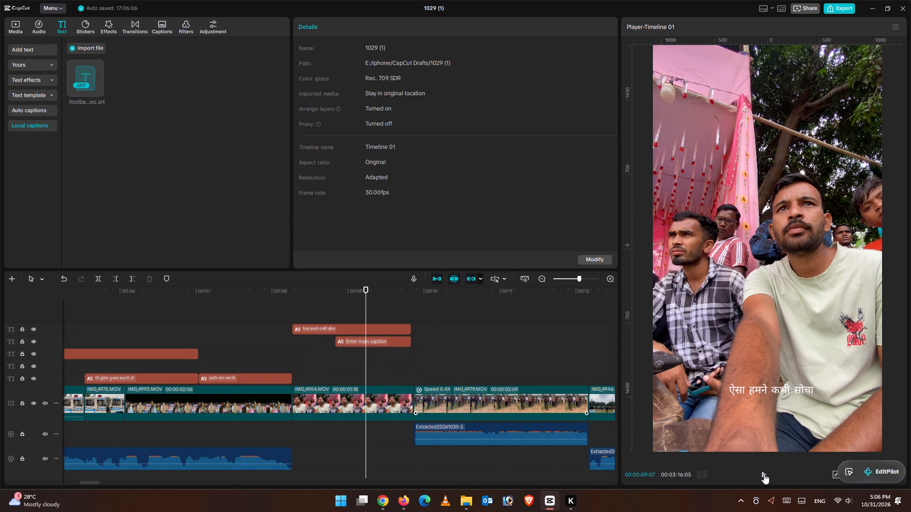
{"action": "left_click", "coordinate": [373, 343]}
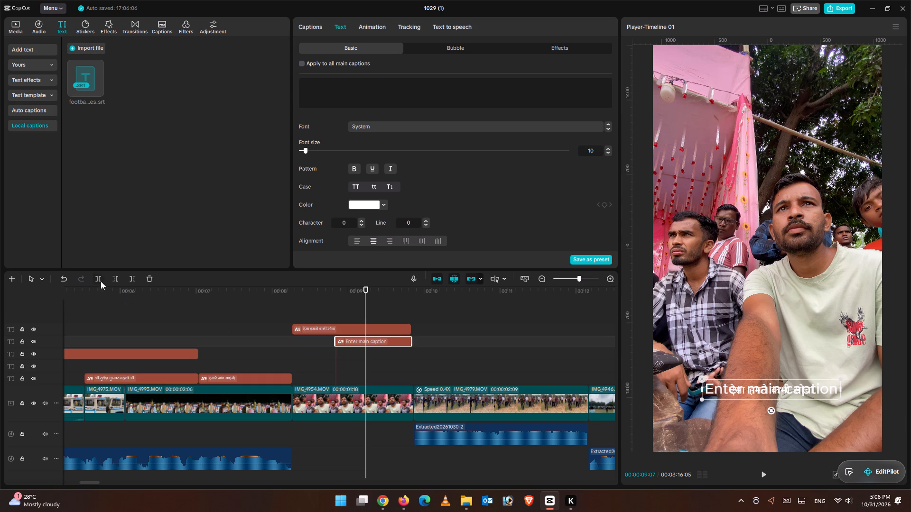
{"action": "left_click", "coordinate": [122, 277]}
{"action": "left_click", "coordinate": [120, 277]}
Paste the cut text "भी नहीं था।" into the trimmed caption.
{"action": "left_click", "coordinate": [334, 83]}
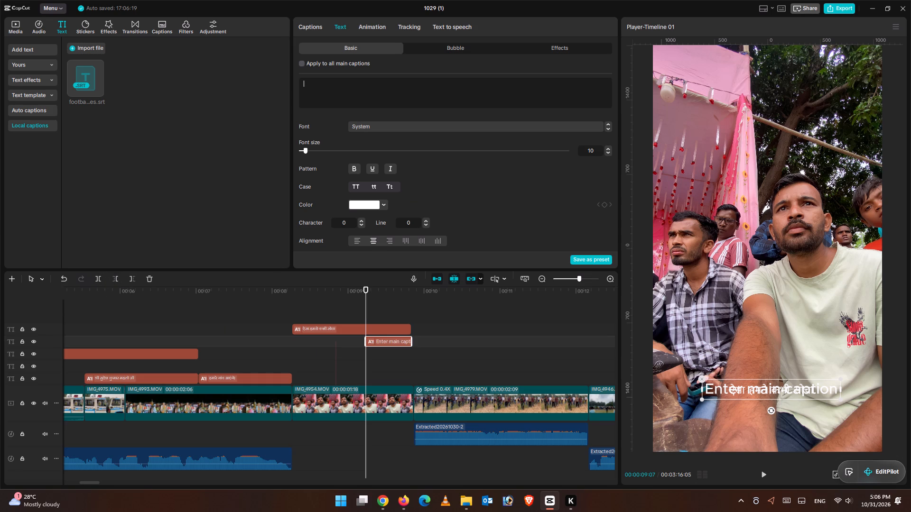
{"action": "key", "text": "ctrl+v"}
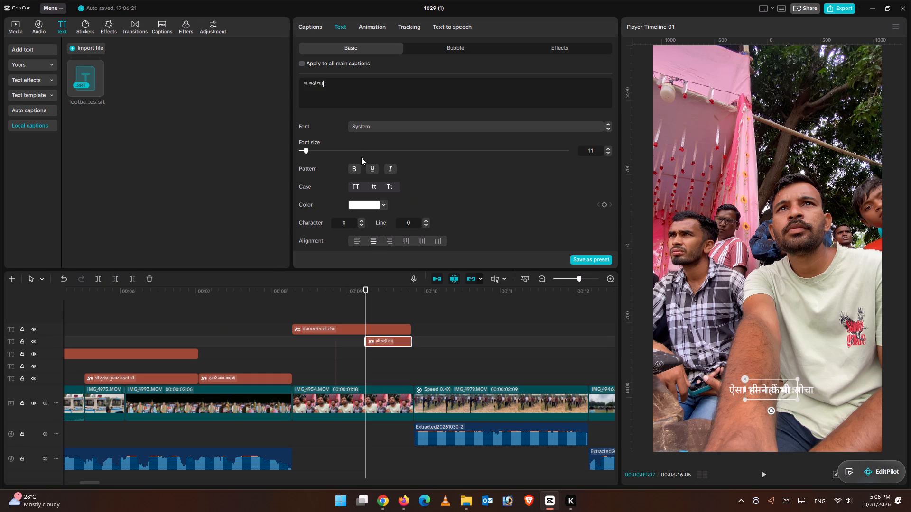
Play from about 8 seconds and place the caption "भी नहीं था।" as a second line below "ऐसा हमने कभी सोचा".
{"action": "left_click", "coordinate": [297, 305]}
{"action": "left_click", "coordinate": [264, 313]}
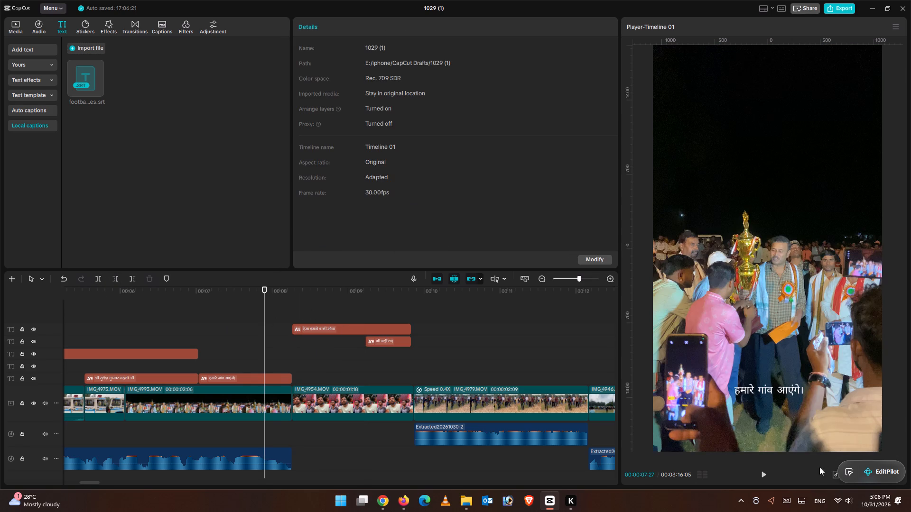
{"action": "left_click", "coordinate": [762, 477]}
{"action": "left_click", "coordinate": [762, 477]}
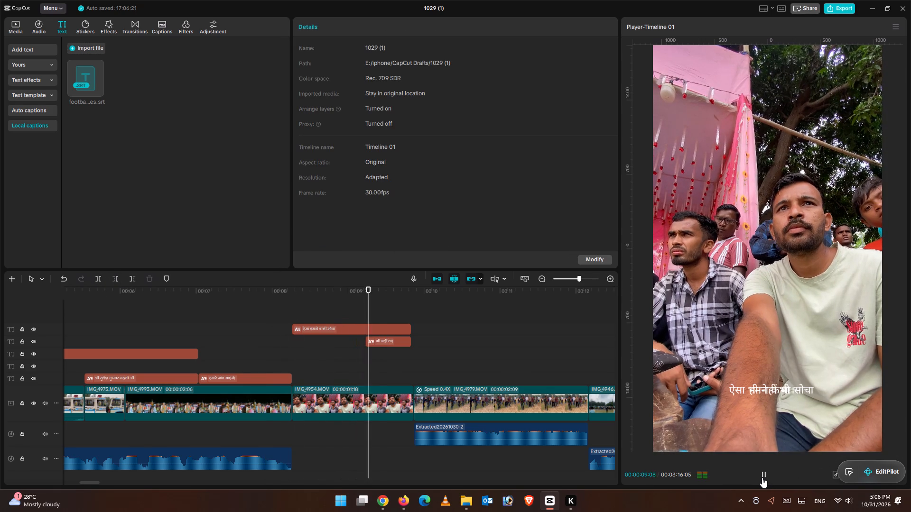
{"action": "left_click", "coordinate": [391, 339]}
{"action": "left_click_drag", "start_coordinate": [775, 384], "coordinate": [777, 391]}
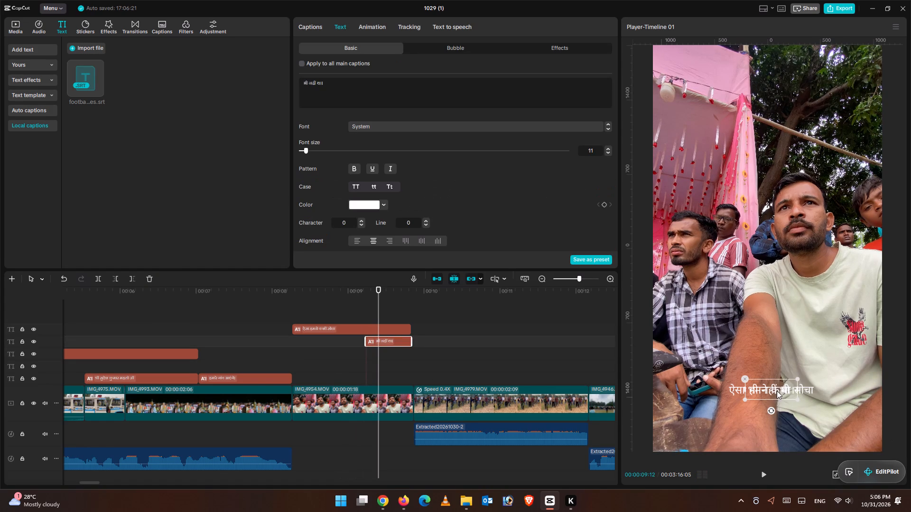
{"action": "left_click_drag", "start_coordinate": [777, 391], "coordinate": [778, 401]}
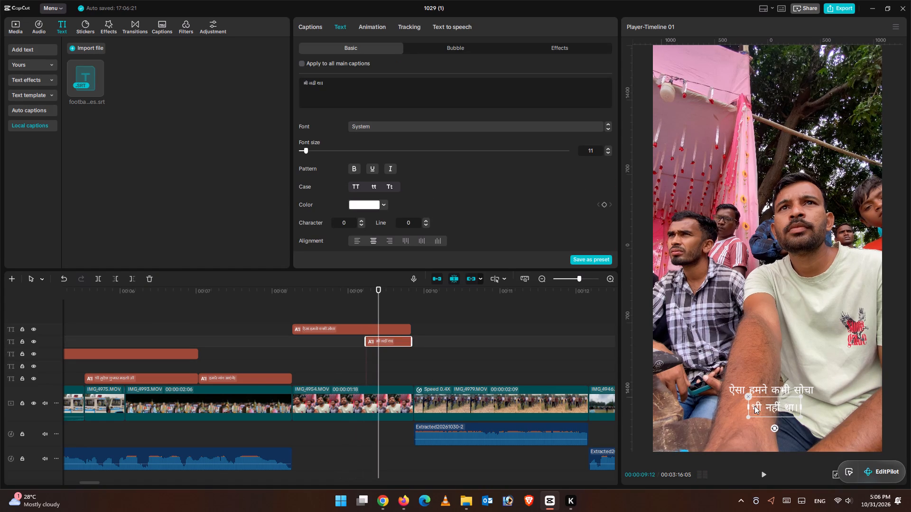
Enlarge the caption "ऐसा हमने कभी सोचा" in the frame and nudge it slightly to the left.
{"action": "left_click", "coordinate": [405, 330]}
{"action": "left_click_drag", "start_coordinate": [815, 401], "coordinate": [835, 410]}
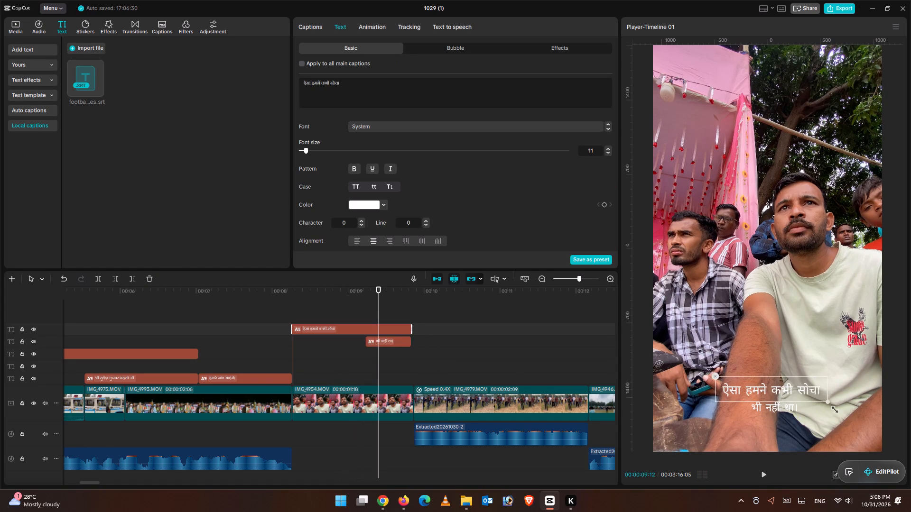
{"action": "left_click_drag", "start_coordinate": [835, 410], "coordinate": [839, 411]}
{"action": "left_click_drag", "start_coordinate": [802, 391], "coordinate": [798, 390]}
Nudge the caption "भी नहीं था।" slightly left so it sits centred beneath the enlarged line.
{"action": "left_click", "coordinate": [774, 408]}
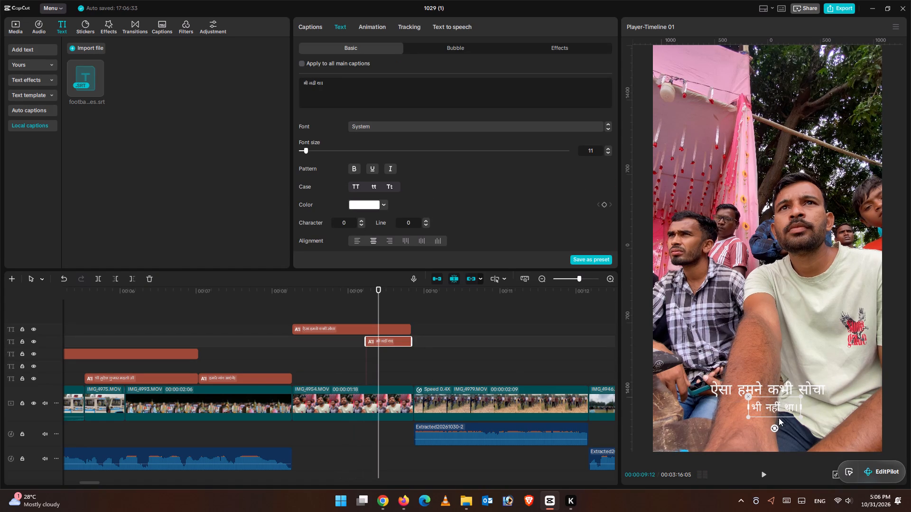
{"action": "left_click_drag", "start_coordinate": [771, 406], "coordinate": [765, 406]}
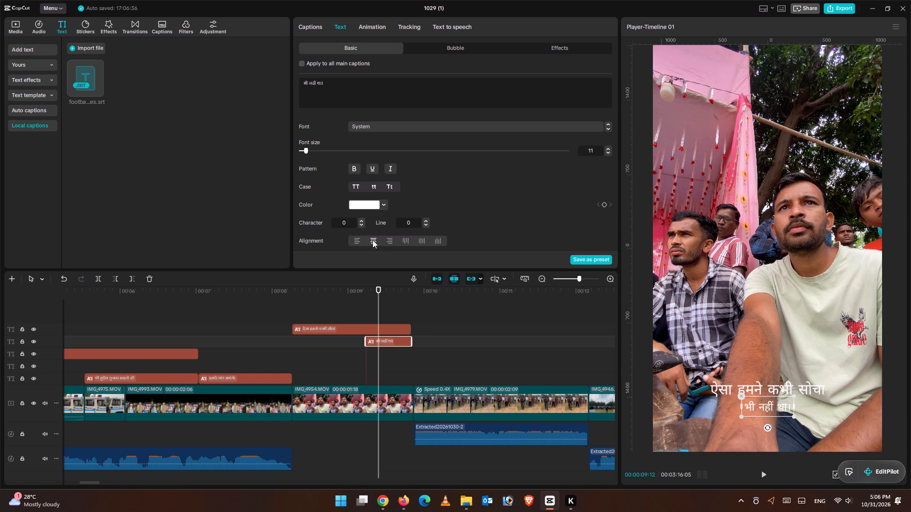
Colour the caption "भी नहीं था।" yellow with F0FF00.
{"action": "left_click", "coordinate": [383, 203]}
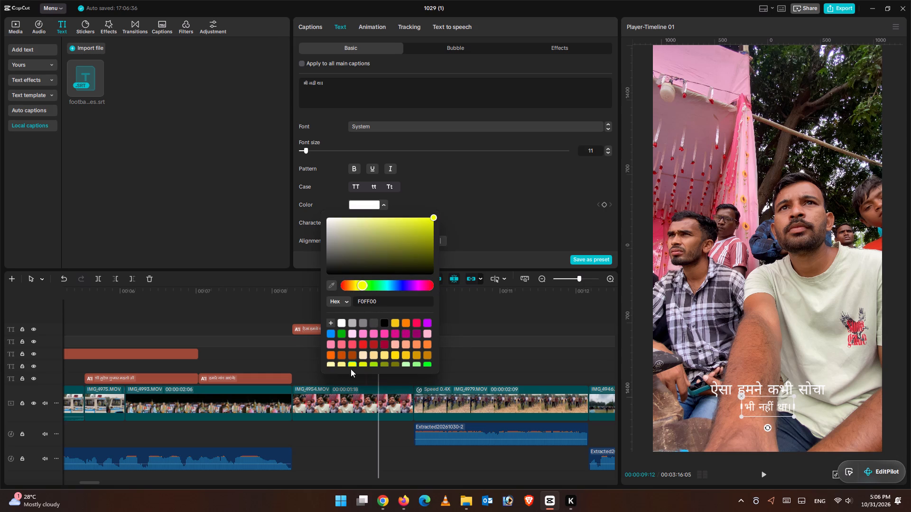
{"action": "left_click", "coordinate": [353, 363]}
{"action": "left_click", "coordinate": [364, 364]}
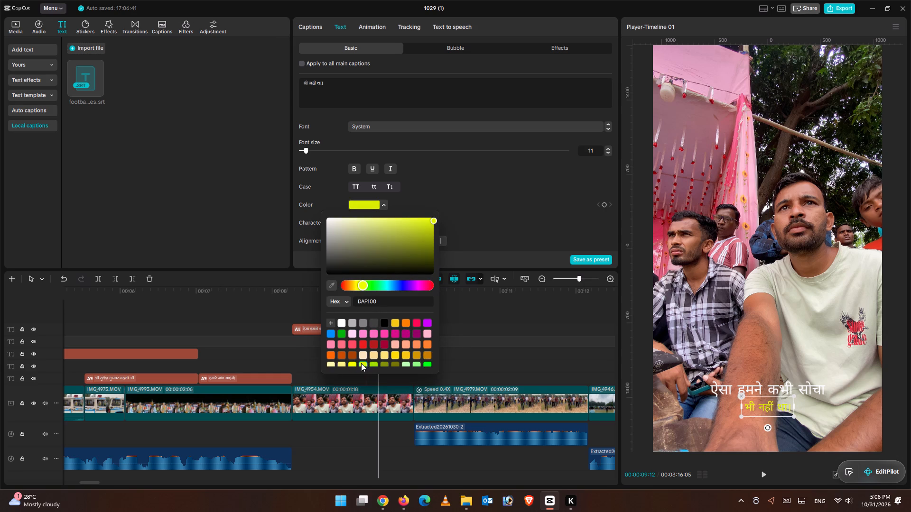
{"action": "left_click", "coordinate": [350, 362]}
Select all captions in the first ten seconds and browse the font list for a typeface suited to the Hindi text.
{"action": "left_click", "coordinate": [250, 333]}
{"action": "key", "text": "ctrl+minus"}
{"action": "key", "text": "ctrl+minus"}
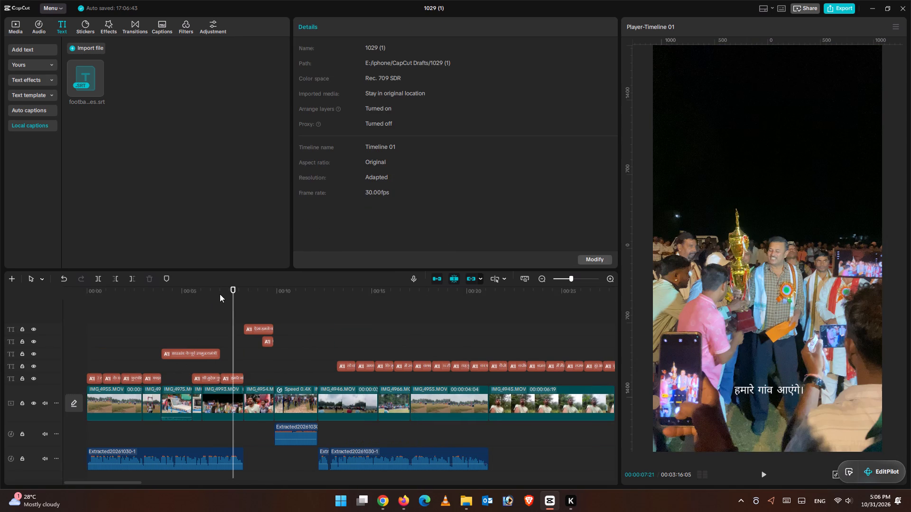
{"action": "left_click_drag", "start_coordinate": [224, 293], "coordinate": [77, 293]}
{"action": "key", "text": "ctrl+equal"}
{"action": "key", "text": "ctrl+equal"}
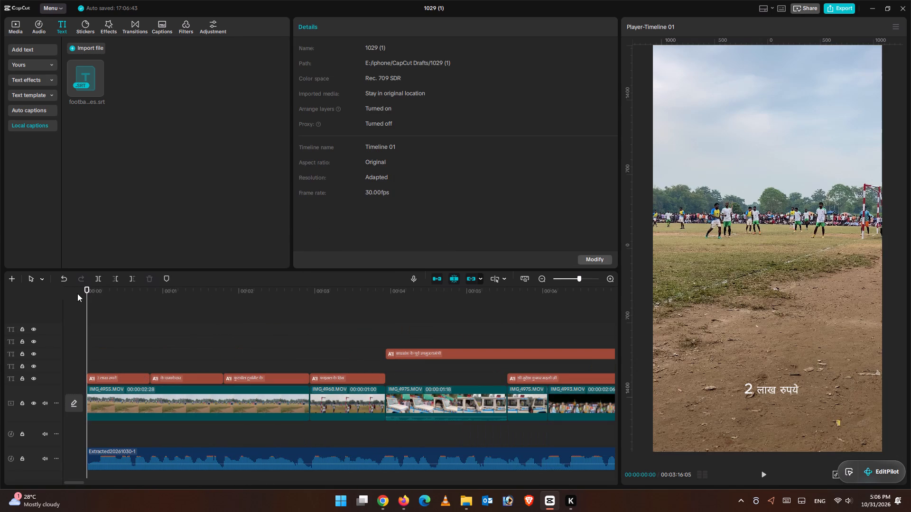
{"action": "key", "text": "ctrl+minus"}
{"action": "key", "text": "ctrl+minus"}
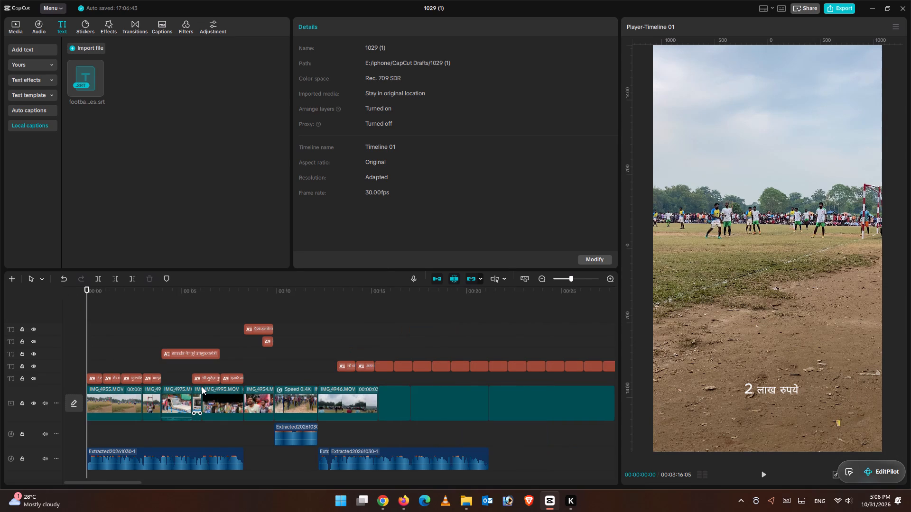
{"action": "left_click_drag", "start_coordinate": [97, 327], "coordinate": [278, 369]}
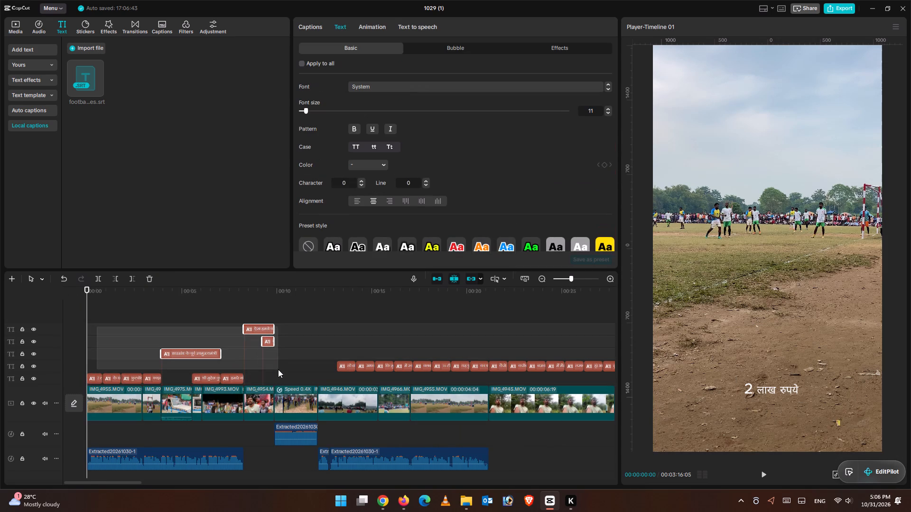
{"action": "left_click_drag", "start_coordinate": [278, 369], "coordinate": [276, 375]}
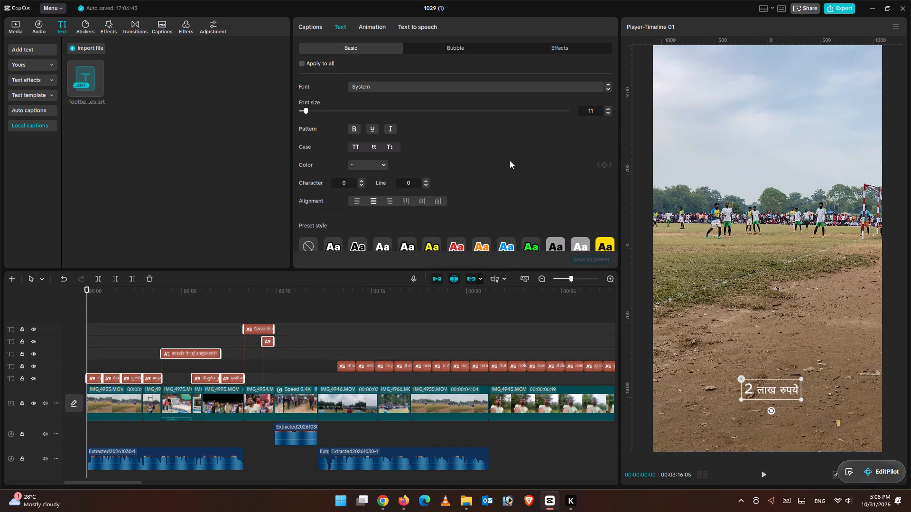
{"action": "left_click", "coordinate": [589, 87]}
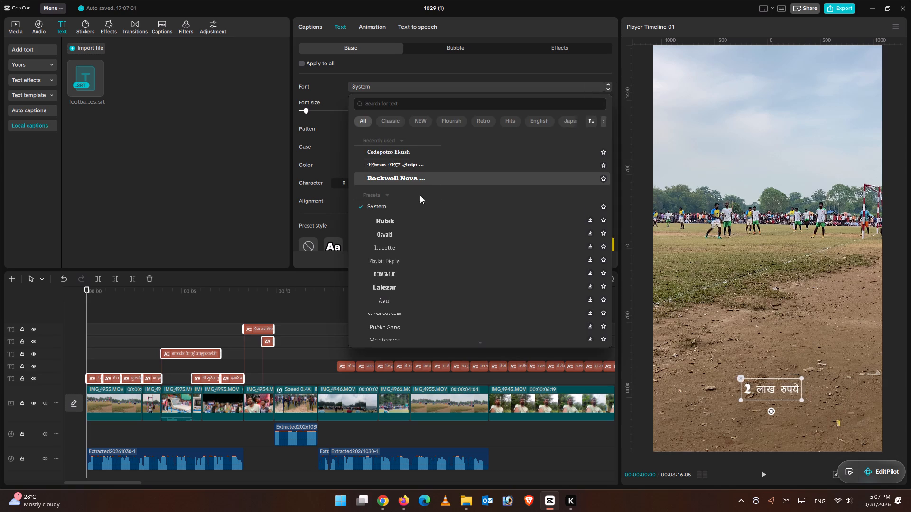
{"action": "scroll", "coordinate": [424, 299], "scroll_direction": "down", "scroll_amount": 4}
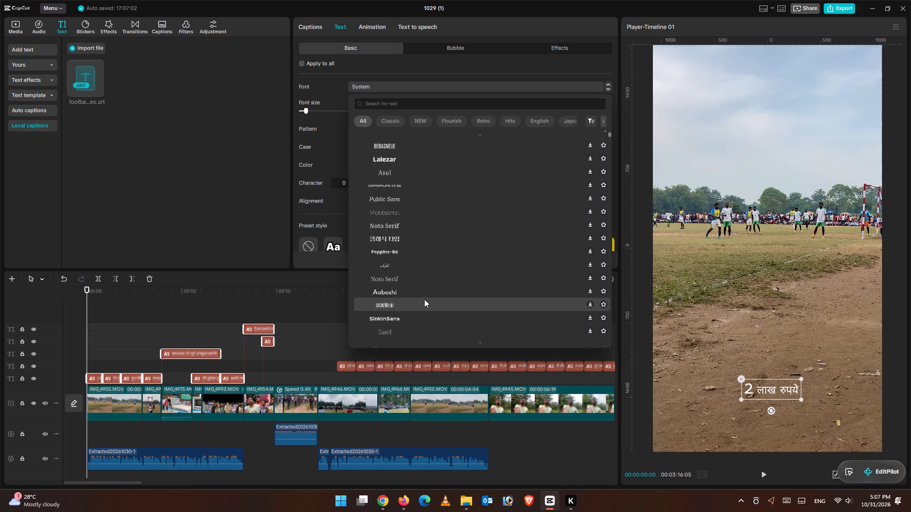
{"action": "scroll", "coordinate": [424, 299], "scroll_direction": "down", "scroll_amount": 1}
{"action": "scroll", "coordinate": [425, 299], "scroll_direction": "up", "scroll_amount": 1}
{"action": "scroll", "coordinate": [425, 299], "scroll_direction": "down", "scroll_amount": 2}
{"action": "scroll", "coordinate": [425, 299], "scroll_direction": "up", "scroll_amount": 1}
{"action": "scroll", "coordinate": [425, 299], "scroll_direction": "down", "scroll_amount": 3}
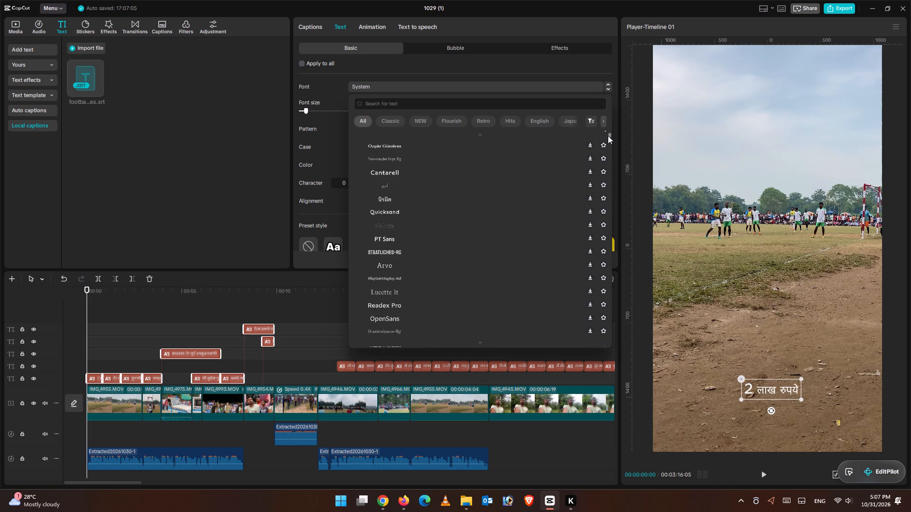
{"action": "left_click_drag", "start_coordinate": [608, 136], "coordinate": [604, 298]}
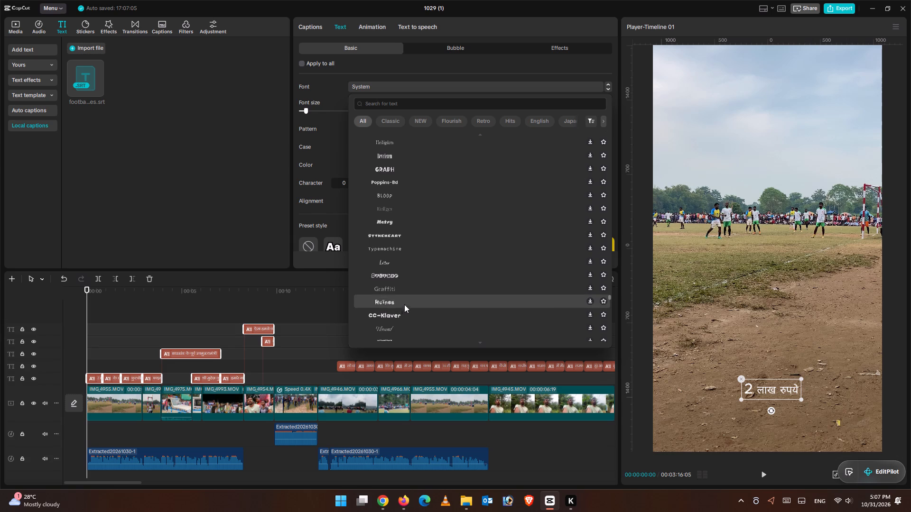
{"action": "scroll", "coordinate": [408, 301], "scroll_direction": "down", "scroll_amount": 14}
{"action": "scroll", "coordinate": [412, 294], "scroll_direction": "up", "scroll_amount": 1}
{"action": "scroll", "coordinate": [413, 294], "scroll_direction": "down", "scroll_amount": 4}
{"action": "scroll", "coordinate": [413, 295], "scroll_direction": "up", "scroll_amount": 1}
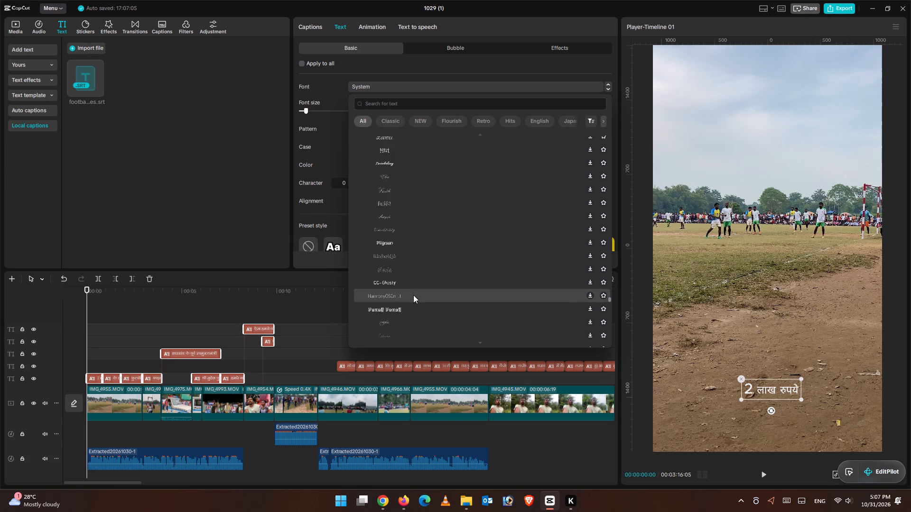
{"action": "scroll", "coordinate": [413, 295], "scroll_direction": "down", "scroll_amount": 13}
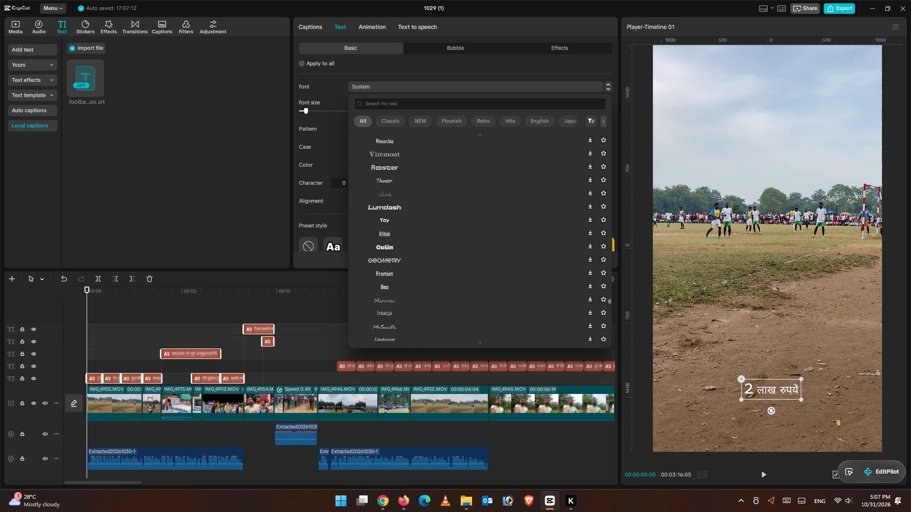
Search the font library for "hindi" and retry the search.
{"action": "left_click", "coordinate": [384, 102]}
{"action": "type", "text": "hindi"}
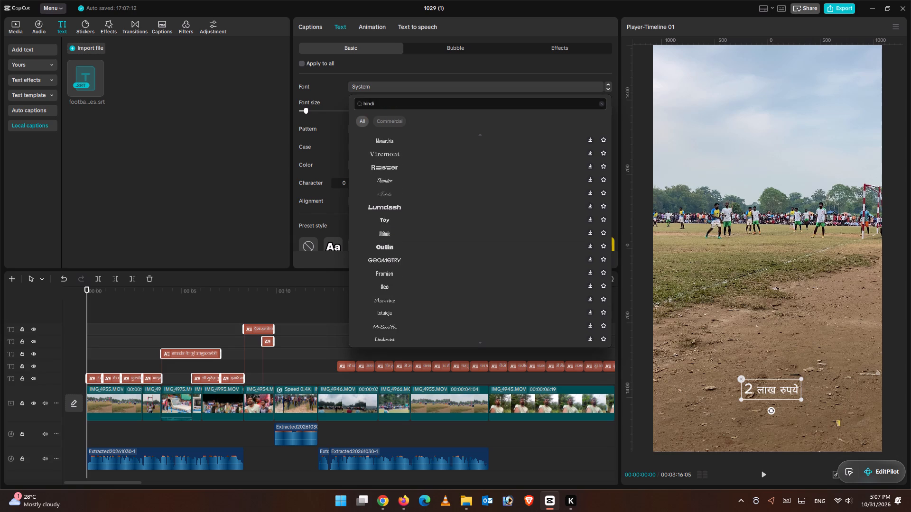
{"action": "key", "text": "Return"}
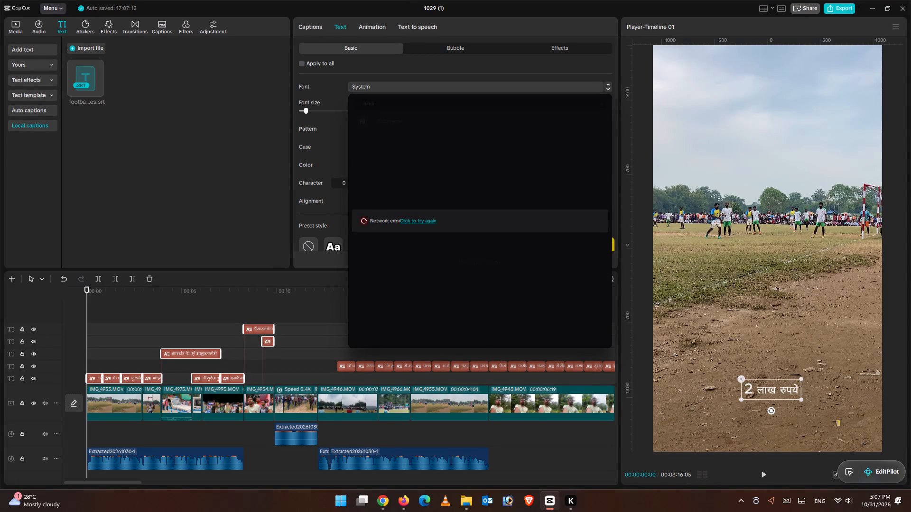
{"action": "left_click", "coordinate": [421, 219]}
{"action": "left_click", "coordinate": [458, 196]}
{"action": "left_click", "coordinate": [491, 244]}
{"action": "left_click", "coordinate": [327, 87]}
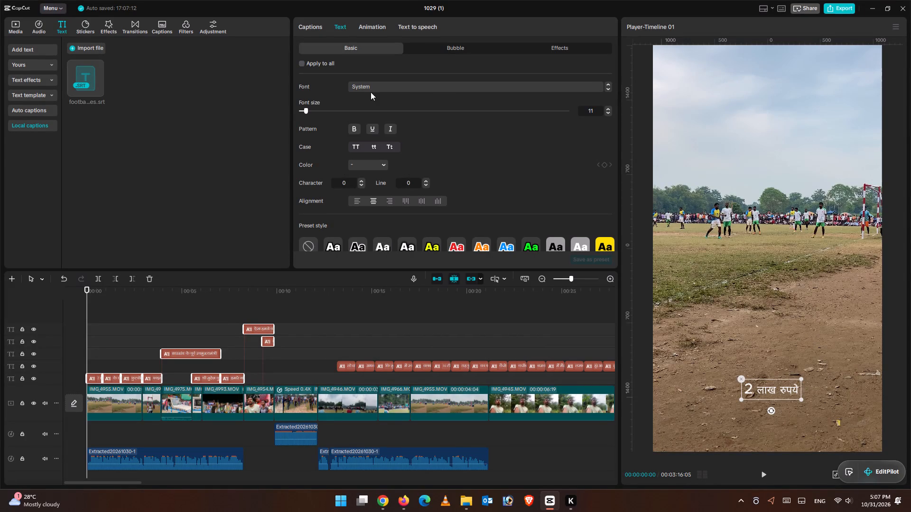
Browse the installed fonts, previewing them on the selected opening captions for one that suits Hindi text.
{"action": "left_click", "coordinate": [390, 87]}
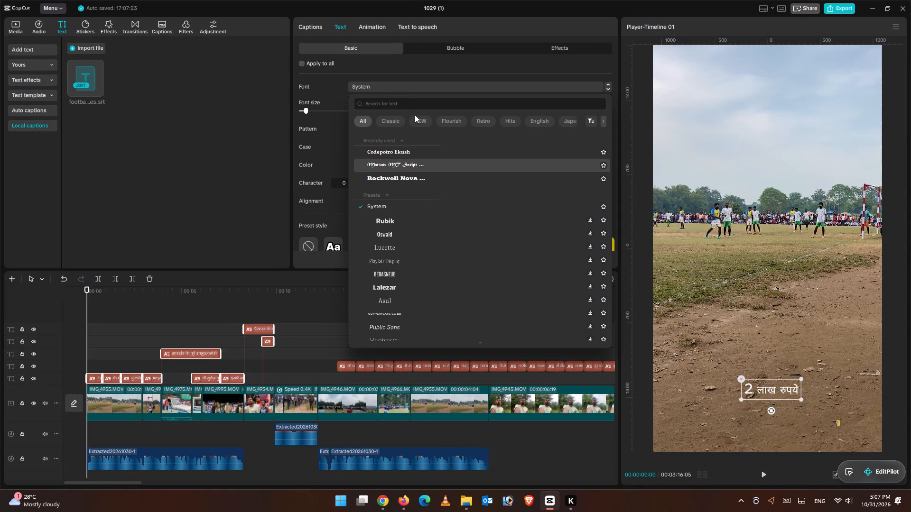
{"action": "scroll", "coordinate": [446, 315], "scroll_direction": "down", "scroll_amount": 1}
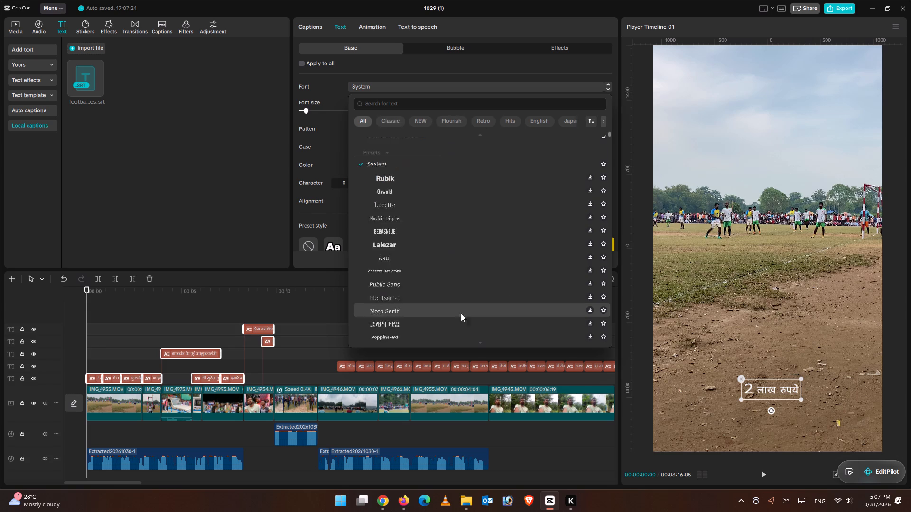
{"action": "scroll", "coordinate": [461, 313], "scroll_direction": "down", "scroll_amount": 1}
{"action": "left_click_drag", "start_coordinate": [609, 134], "coordinate": [603, 320]}
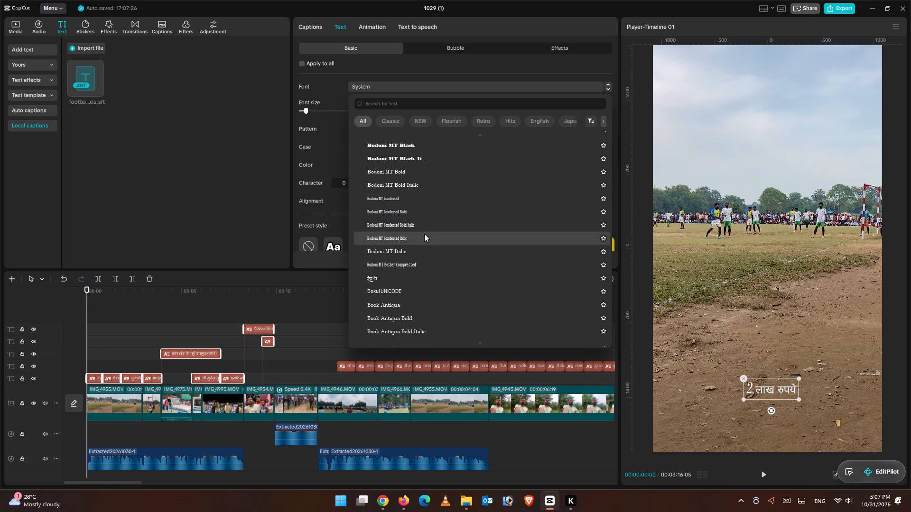
{"action": "scroll", "coordinate": [433, 246], "scroll_direction": "down", "scroll_amount": 1}
{"action": "scroll", "coordinate": [446, 315], "scroll_direction": "down", "scroll_amount": 4}
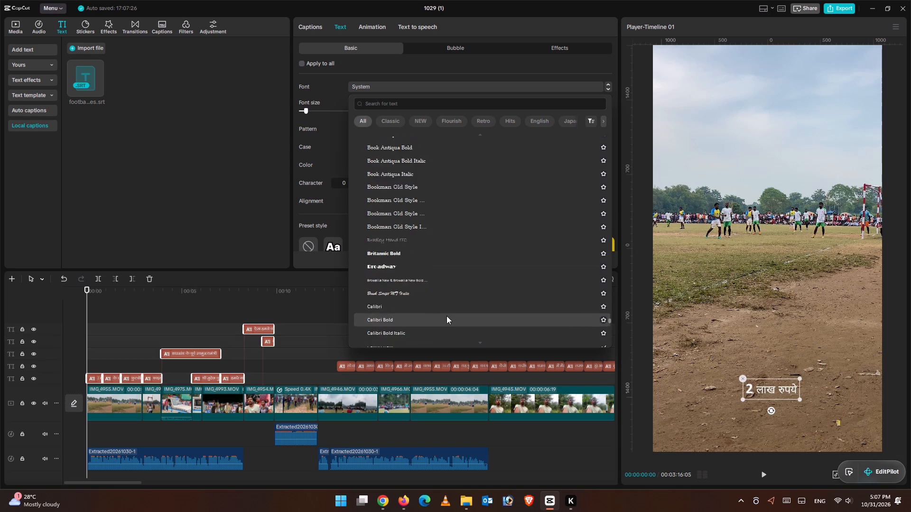
{"action": "scroll", "coordinate": [446, 316], "scroll_direction": "down", "scroll_amount": 4}
{"action": "scroll", "coordinate": [447, 318], "scroll_direction": "up", "scroll_amount": 1}
{"action": "scroll", "coordinate": [447, 318], "scroll_direction": "down", "scroll_amount": 10}
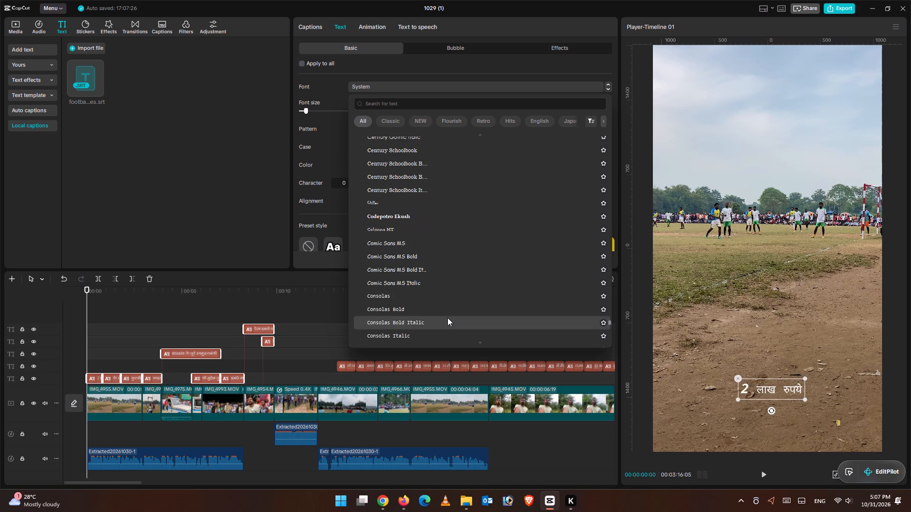
{"action": "scroll", "coordinate": [447, 318], "scroll_direction": "down", "scroll_amount": 6}
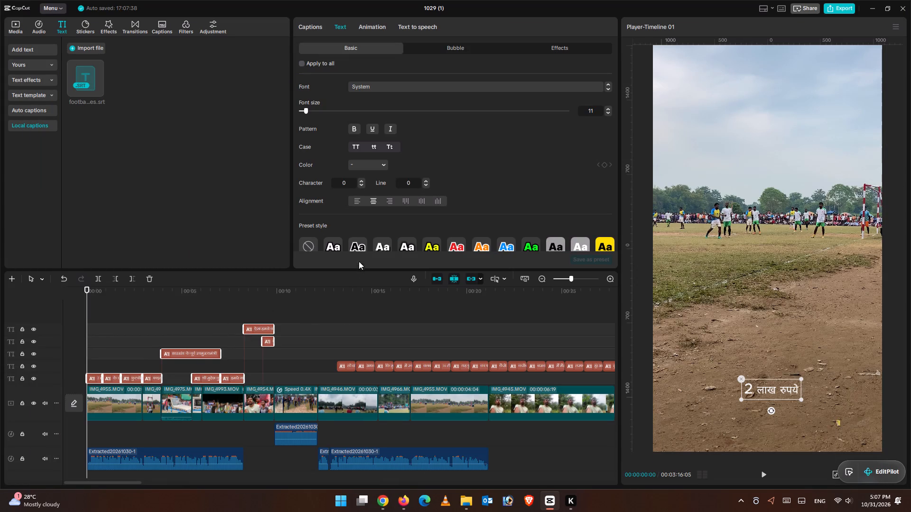
Apply the yellow preset style with a black outline to all selected captions in the first ten seconds.
{"action": "left_click", "coordinate": [358, 247]}
{"action": "left_click", "coordinate": [382, 247]}
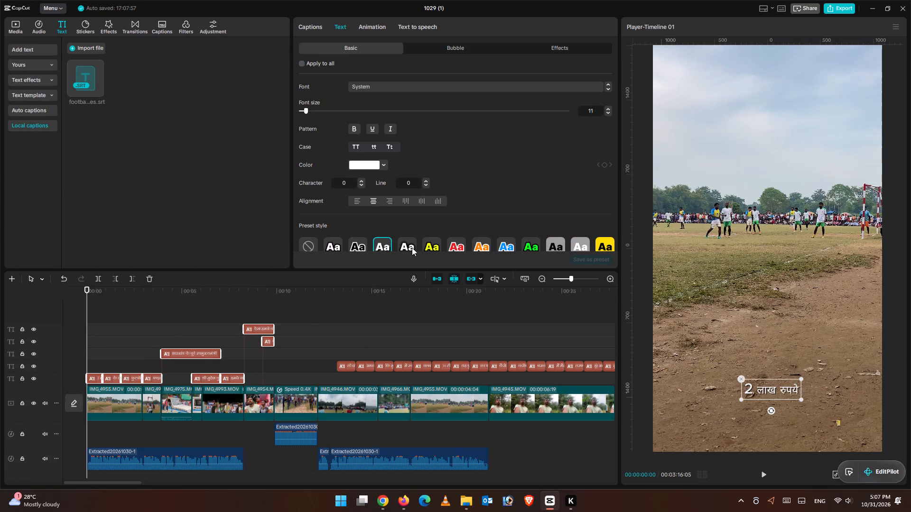
{"action": "left_click", "coordinate": [426, 247]}
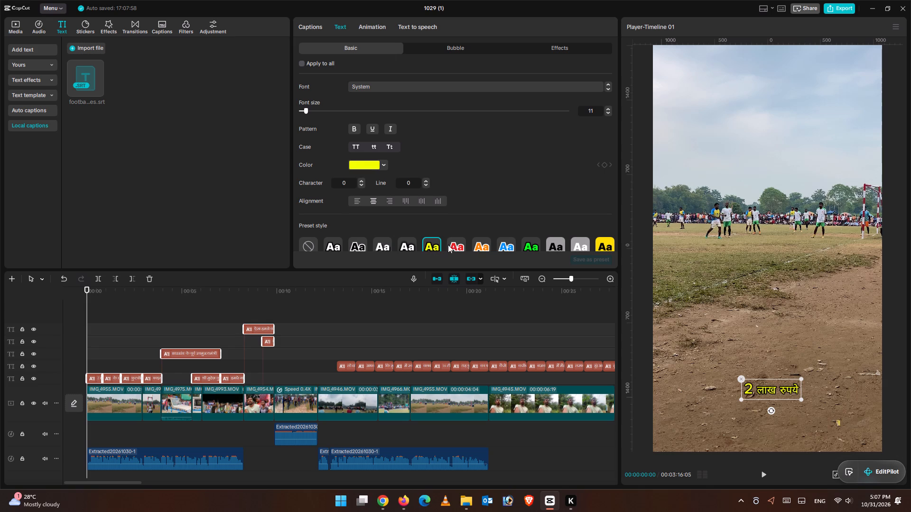
{"action": "left_click", "coordinate": [451, 244]}
{"action": "left_click", "coordinate": [429, 244]}
Play the opening from the start to about 9 seconds and check the styling of its captions, inspecting individual ones around 5 seconds.
{"action": "left_click", "coordinate": [765, 474]}
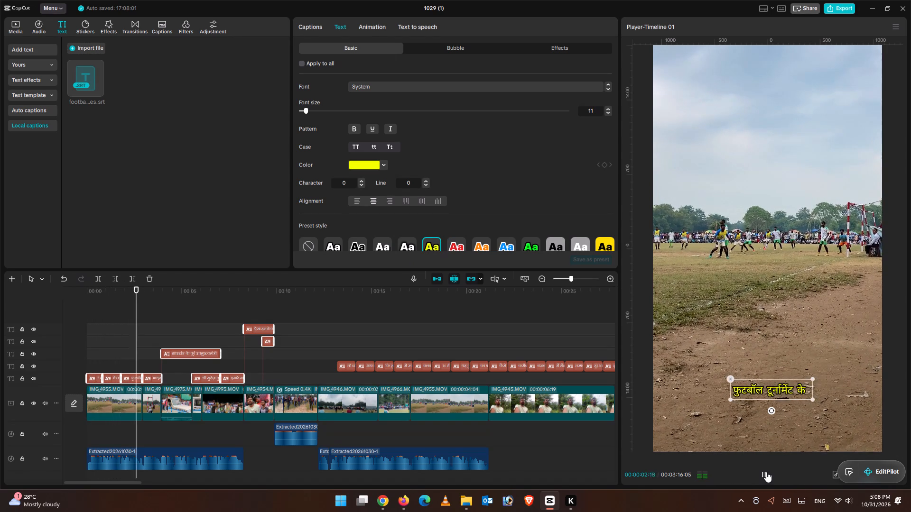
{"action": "left_click", "coordinate": [152, 329]}
{"action": "left_click_drag", "start_coordinate": [149, 292], "coordinate": [10, 310]}
{"action": "left_click", "coordinate": [759, 475]}
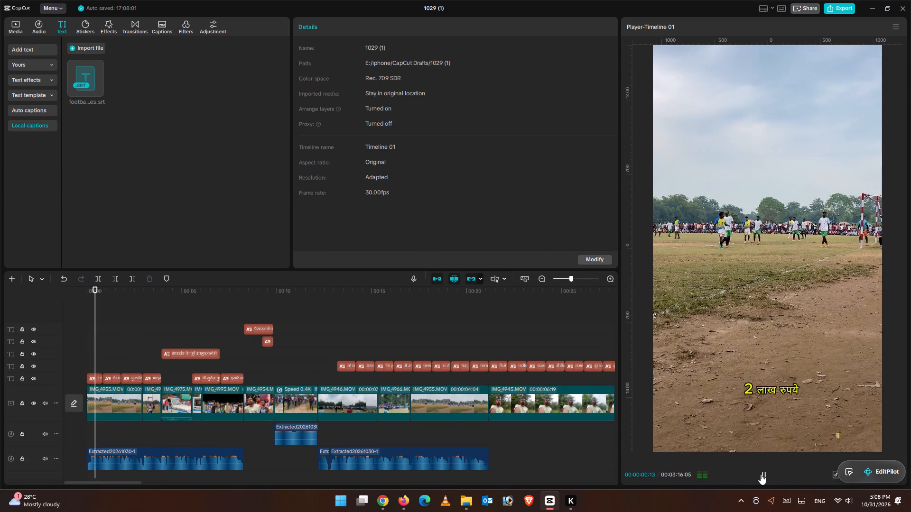
{"action": "left_click", "coordinate": [761, 474]}
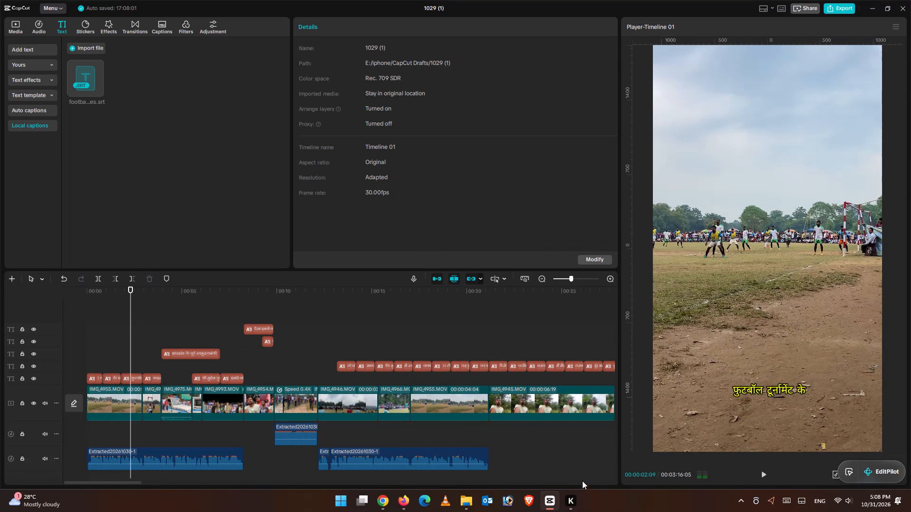
{"action": "left_click", "coordinate": [764, 477]}
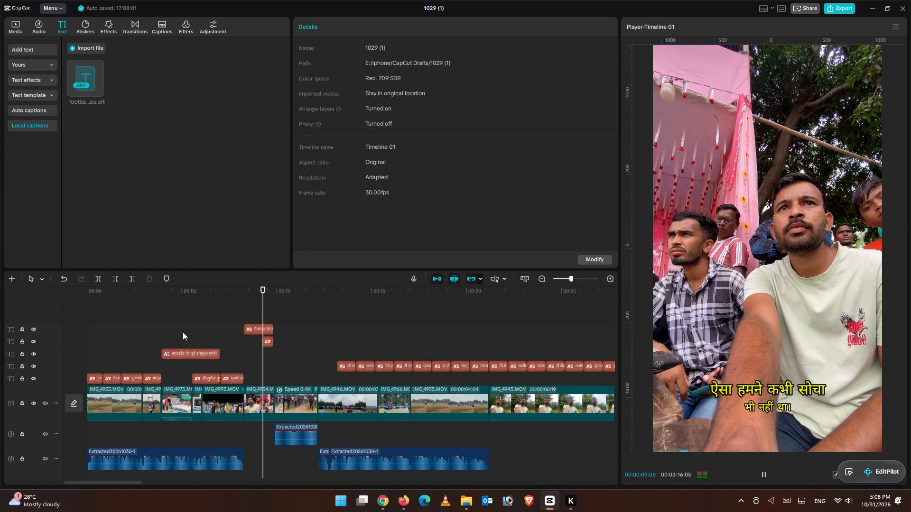
{"action": "left_click", "coordinate": [183, 332]}
{"action": "left_click", "coordinate": [93, 377]}
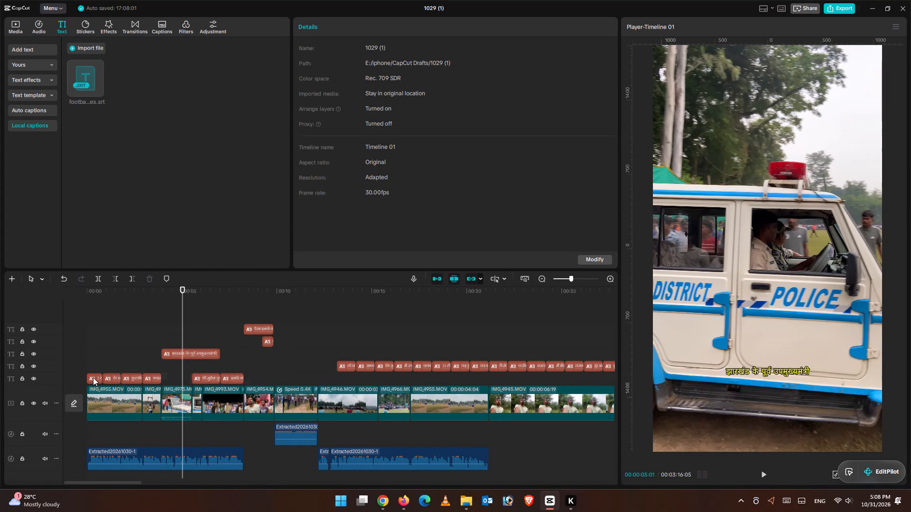
{"action": "left_click", "coordinate": [188, 351]}
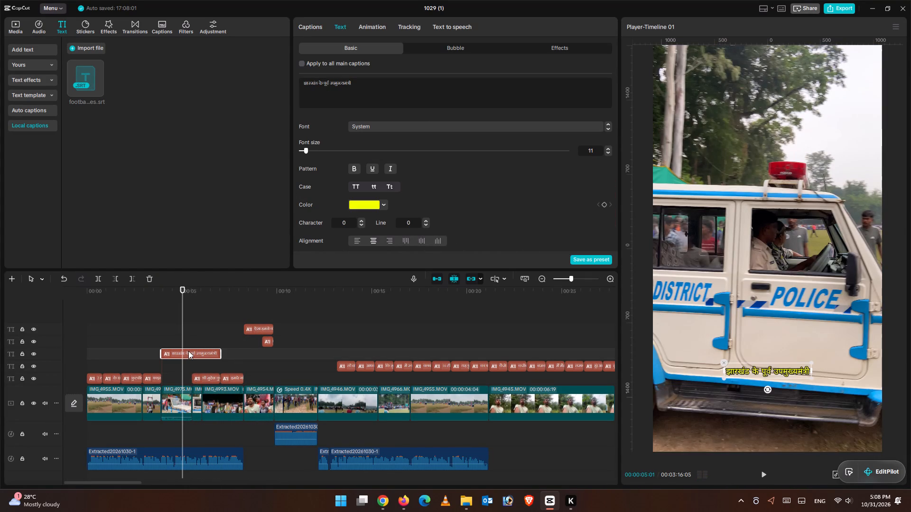
{"action": "left_click", "coordinate": [207, 377]}
{"action": "left_click", "coordinate": [206, 326]}
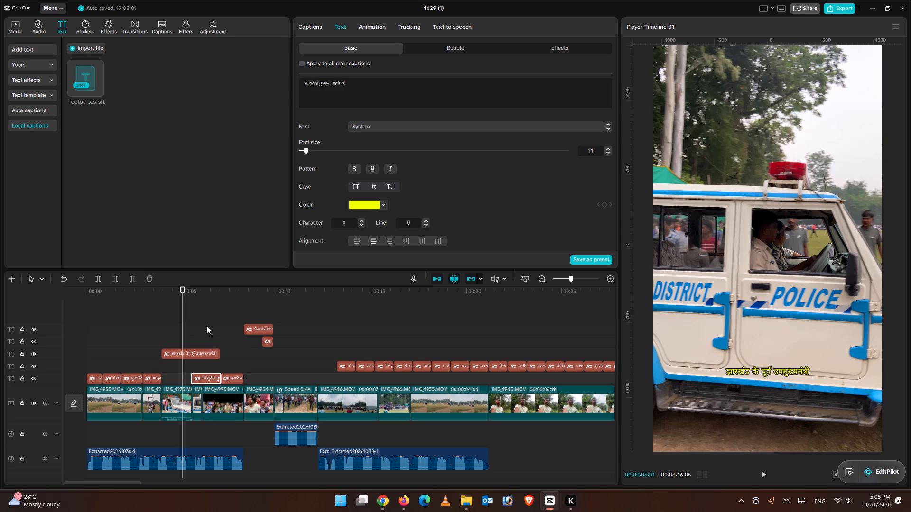
Copy the caption at about 6 seconds and paste all its text effect attributes onto the other lowest-track captions in the first eight seconds.
{"action": "left_click", "coordinate": [210, 375]}
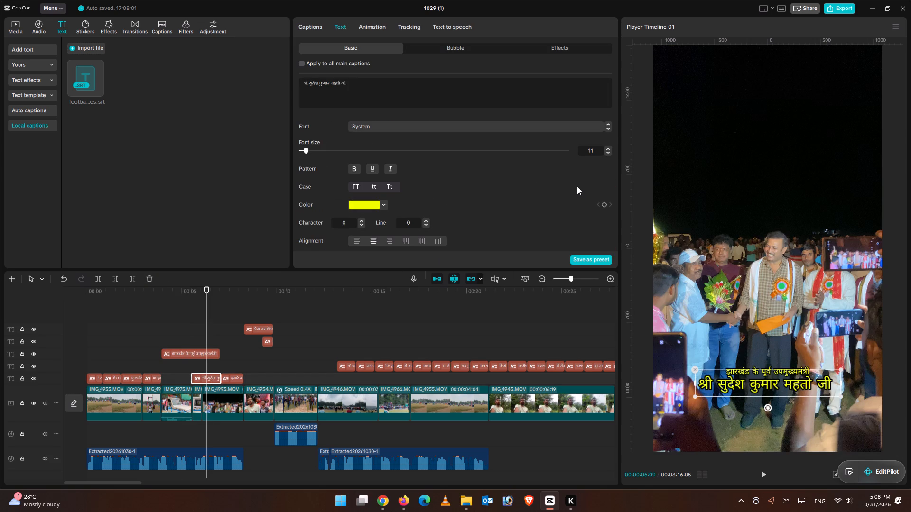
{"action": "right_click", "coordinate": [212, 378]}
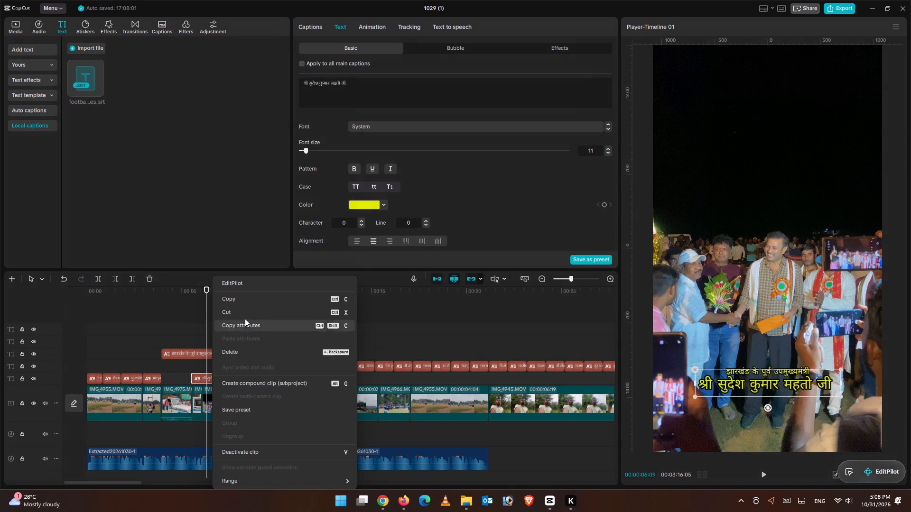
{"action": "left_click", "coordinate": [244, 301]}
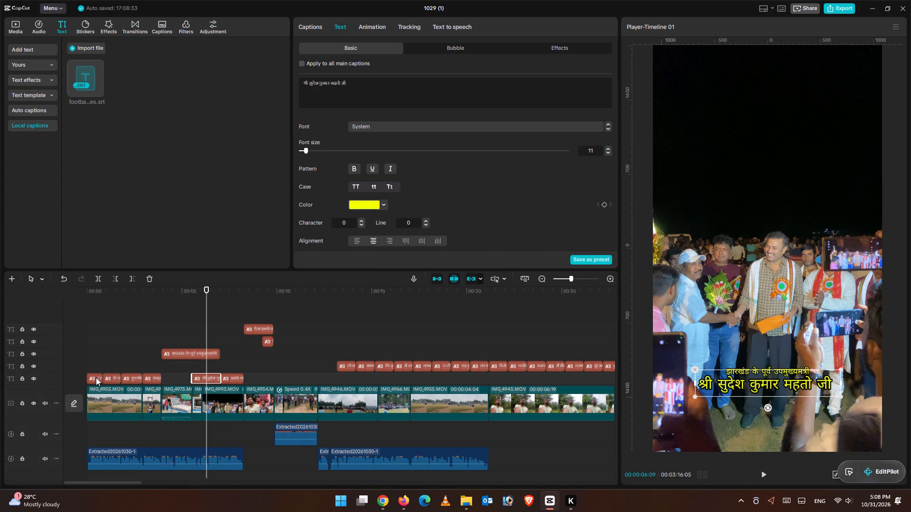
{"action": "left_click", "coordinate": [96, 377], "text": "ctrl"}
{"action": "left_click", "coordinate": [109, 379], "text": "ctrl"}
{"action": "left_click", "coordinate": [130, 382], "text": "ctrl"}
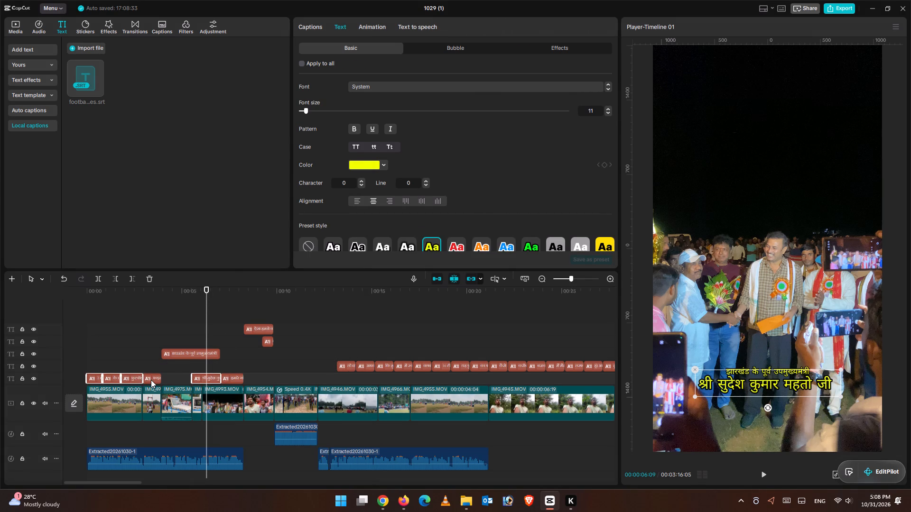
{"action": "left_click", "coordinate": [151, 380], "text": "ctrl"}
{"action": "left_click", "coordinate": [206, 377], "text": "ctrl"}
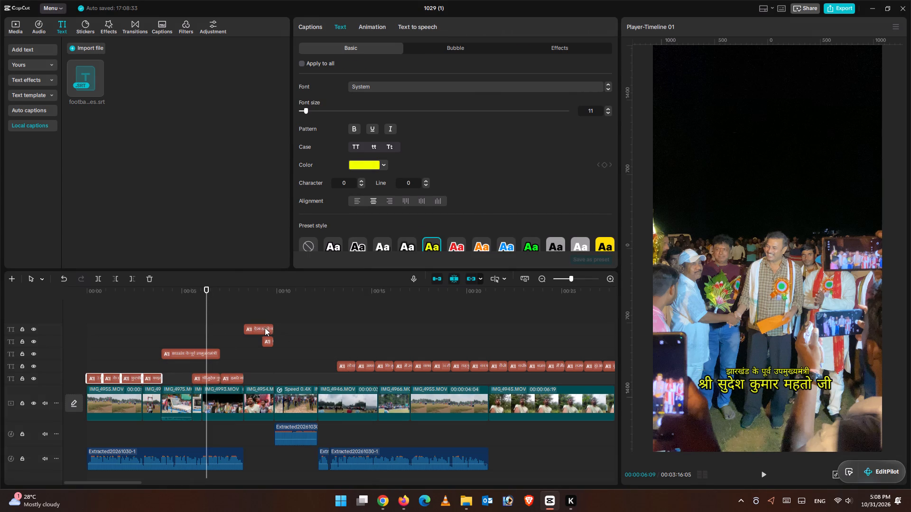
{"action": "left_click", "coordinate": [231, 378], "text": "ctrl"}
{"action": "right_click", "coordinate": [231, 378]}
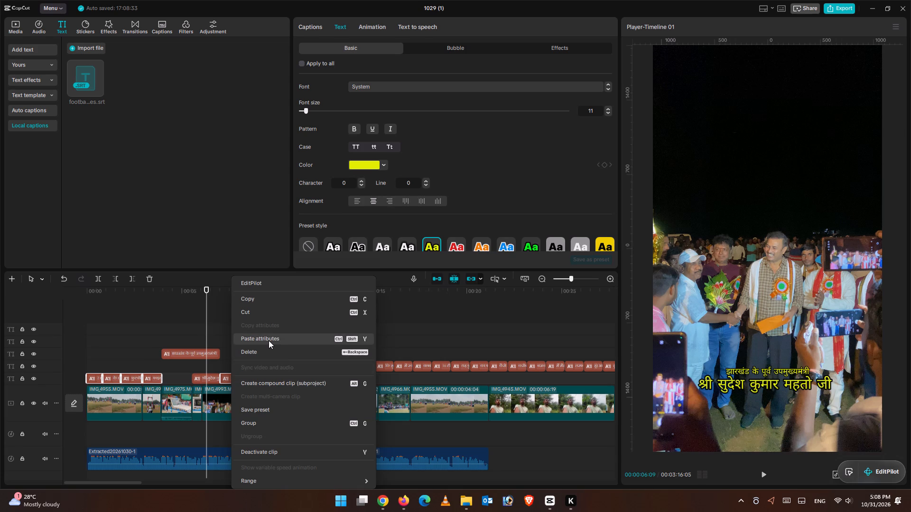
{"action": "left_click", "coordinate": [269, 340]}
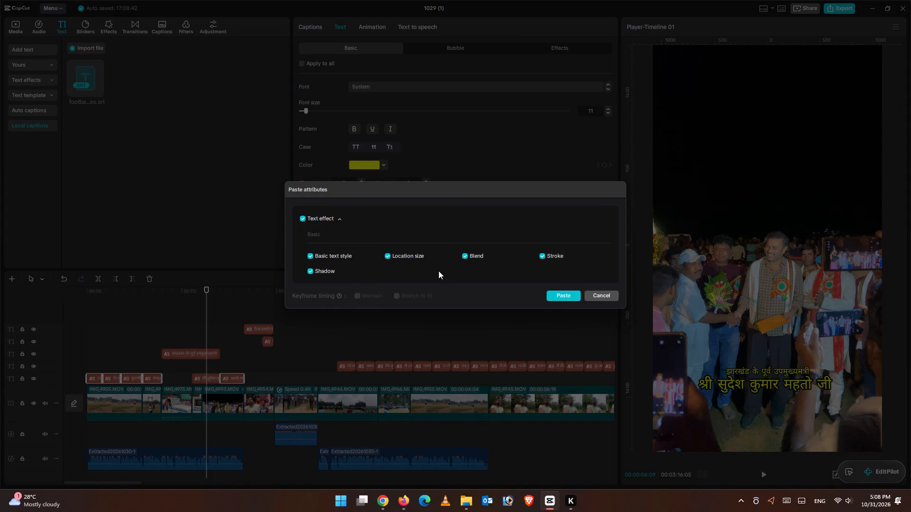
{"action": "scroll", "coordinate": [424, 273], "scroll_direction": "down", "scroll_amount": 1}
{"action": "left_click", "coordinate": [574, 295]}
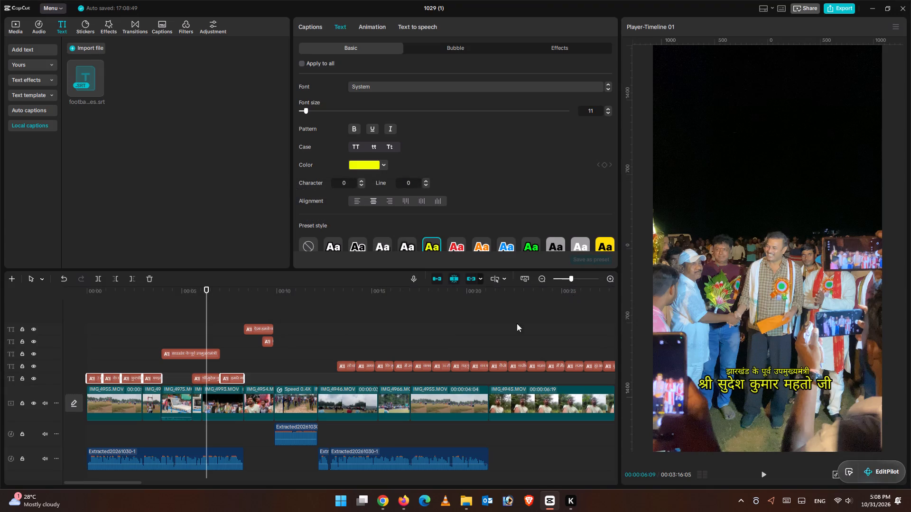
Play the opening from the start, replaying from about 8 to 12 seconds, to check the captions' look and timing.
{"action": "left_click_drag", "start_coordinate": [207, 295], "coordinate": [46, 302]}
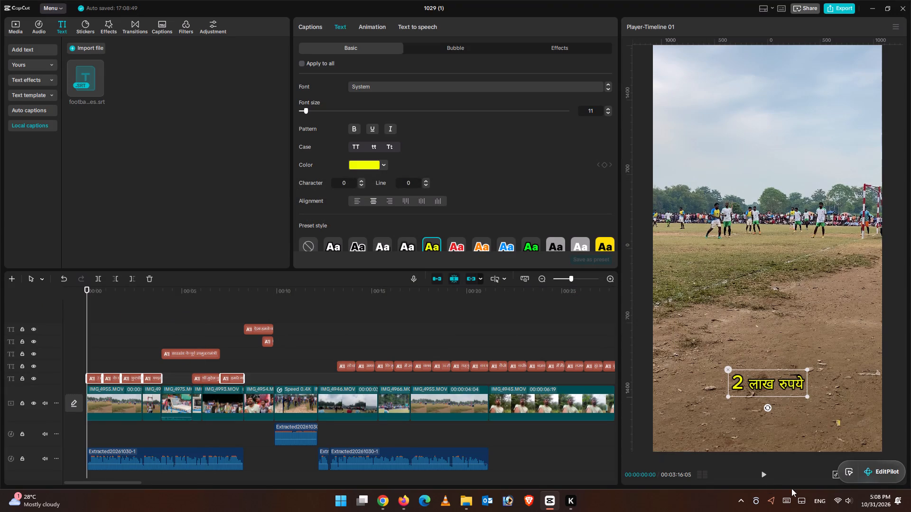
{"action": "left_click", "coordinate": [762, 477]}
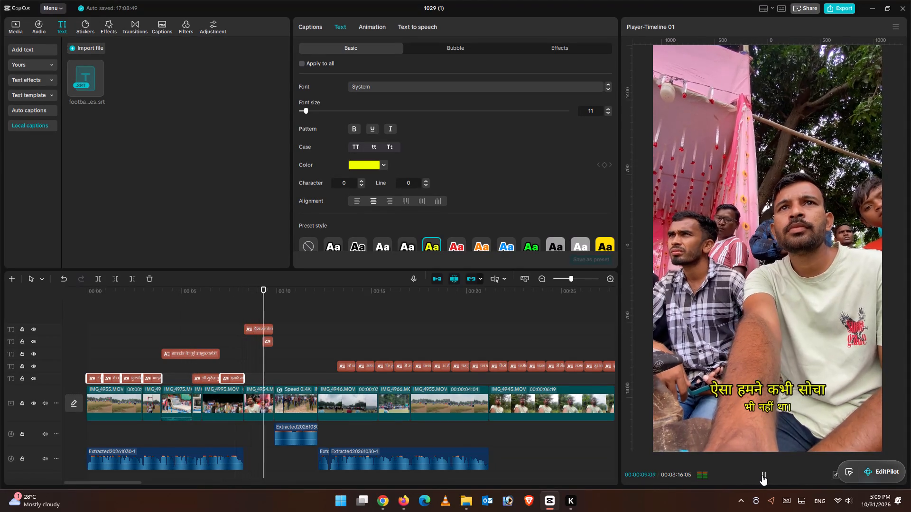
{"action": "left_click", "coordinate": [762, 475]}
{"action": "left_click", "coordinate": [237, 315]}
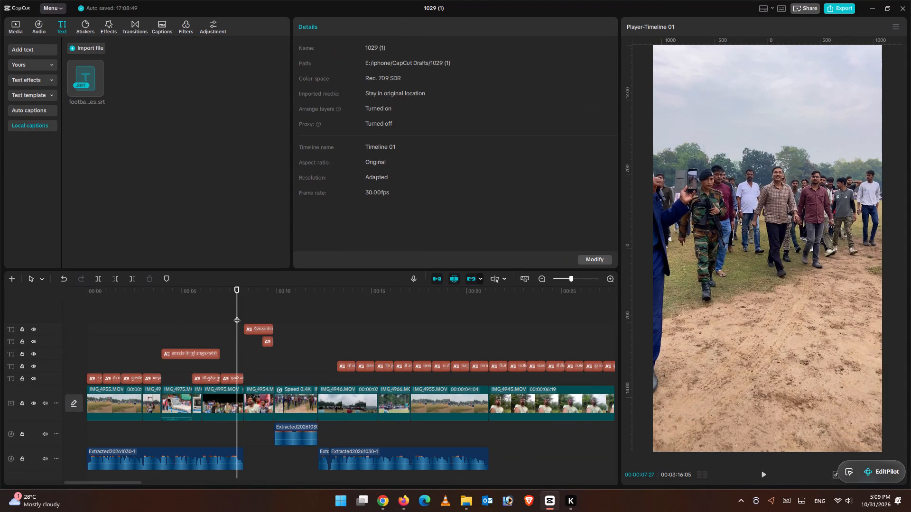
{"action": "key", "text": "ctrl+equal"}
{"action": "key", "text": "ctrl+equal"}
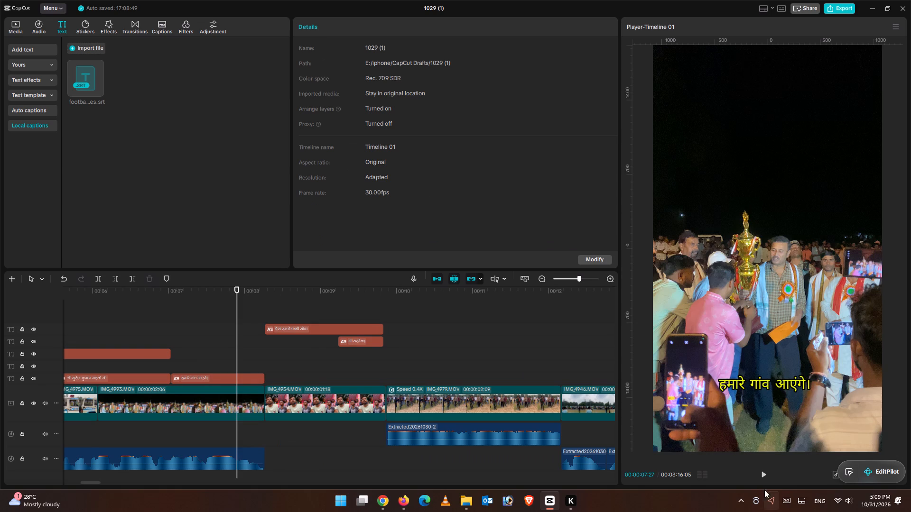
{"action": "left_click", "coordinate": [763, 480]}
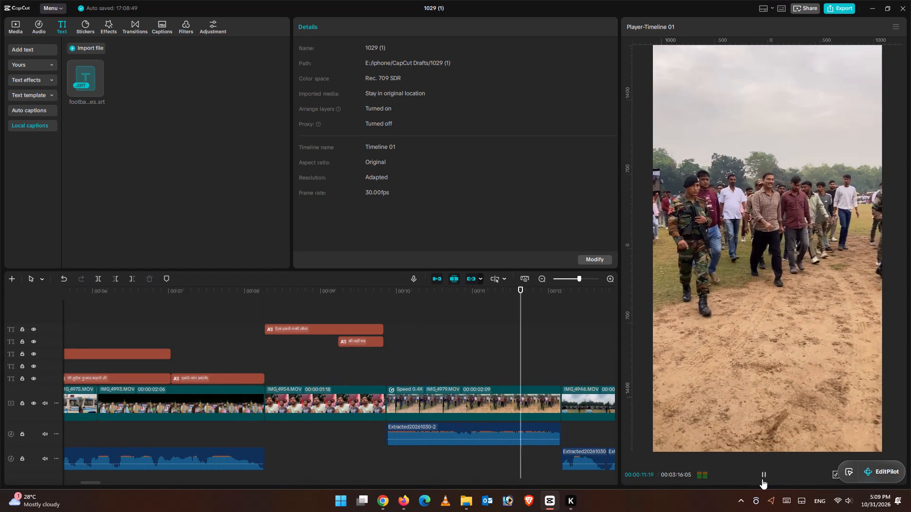
{"action": "left_click", "coordinate": [762, 479]}
Move the "तो चलिए, आज" caption to start at about 12 seconds, where the IMG_4946.MOV clip begins, and play it against the voice-over.
{"action": "left_click", "coordinate": [557, 362]}
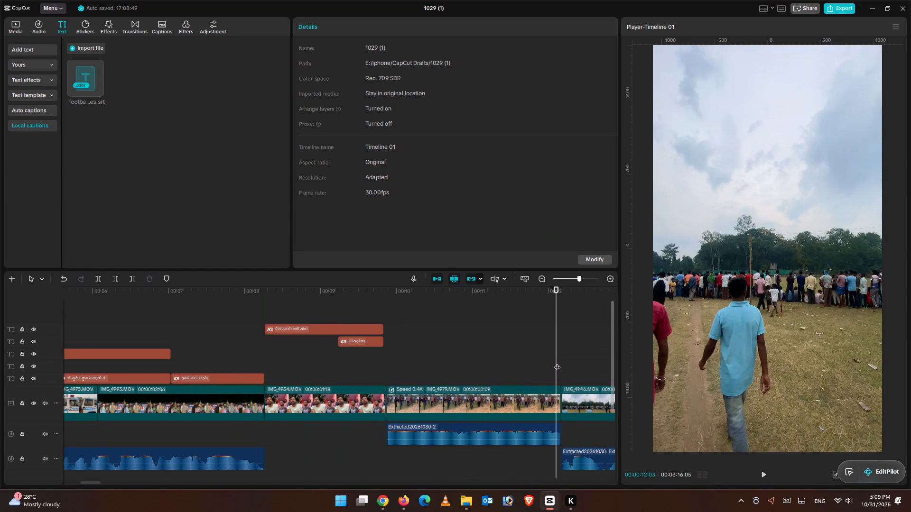
{"action": "left_click_drag", "start_coordinate": [557, 362], "coordinate": [562, 364]}
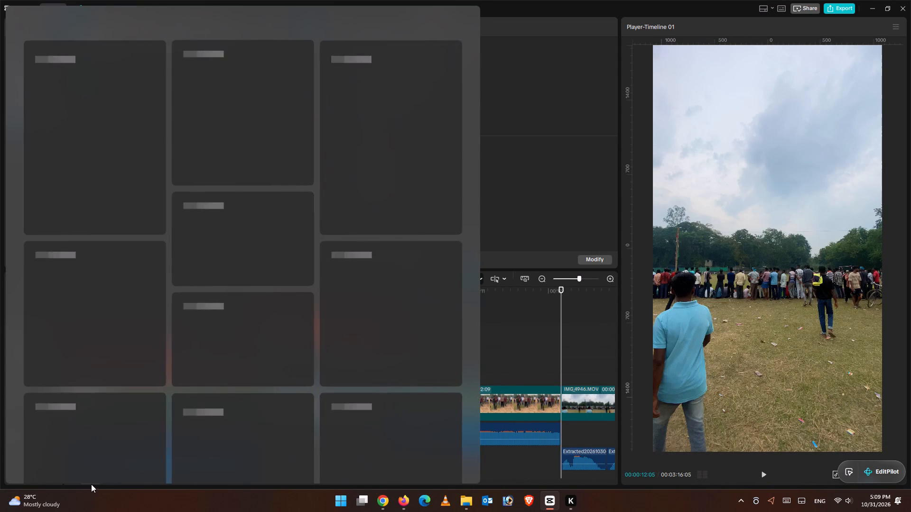
{"action": "left_click_drag", "start_coordinate": [89, 482], "coordinate": [96, 482]}
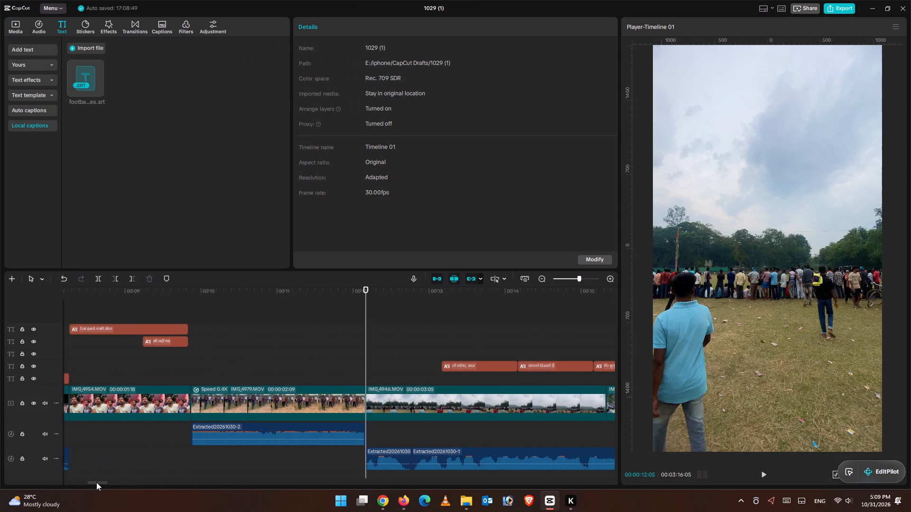
{"action": "left_click_drag", "start_coordinate": [96, 482], "coordinate": [99, 482]}
{"action": "left_click_drag", "start_coordinate": [386, 362], "coordinate": [318, 363]}
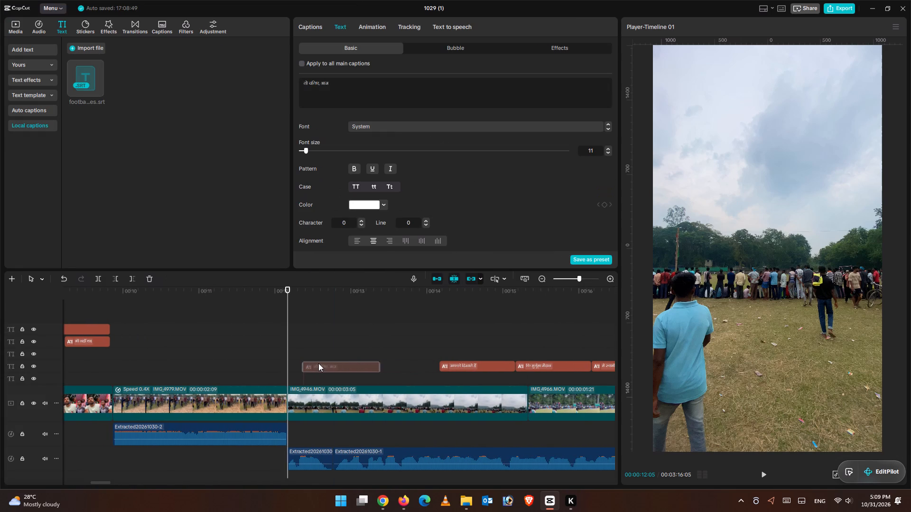
{"action": "left_click_drag", "start_coordinate": [318, 363], "coordinate": [311, 363]}
{"action": "left_click", "coordinate": [760, 480]}
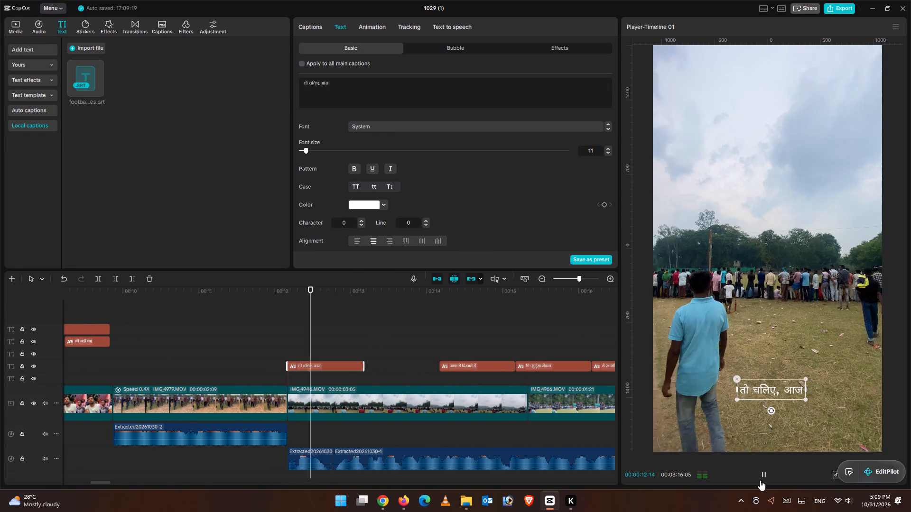
{"action": "left_click", "coordinate": [761, 479]}
Cut the word "आज" out of the "तो चलिए, आज" caption and play the section back against the voice-over.
{"action": "left_click", "coordinate": [316, 365]}
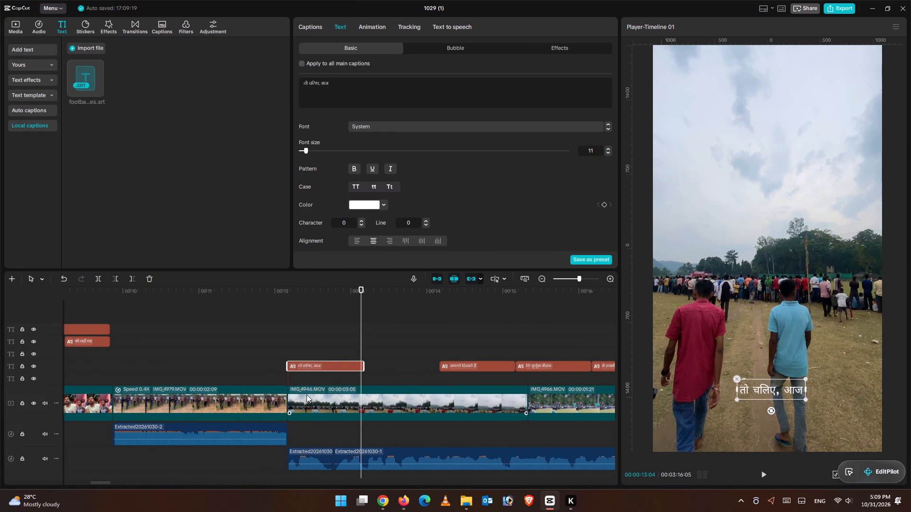
{"action": "left_click_drag", "start_coordinate": [319, 85], "coordinate": [335, 91]}
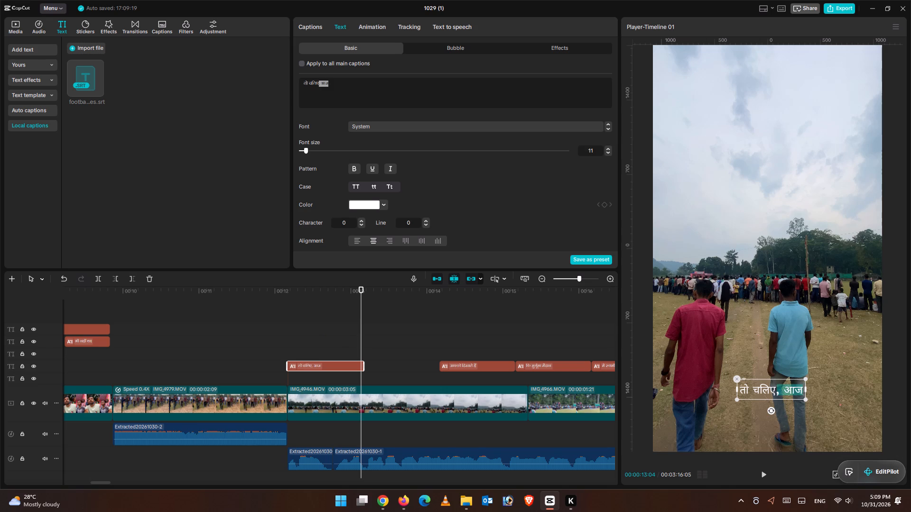
{"action": "left_click", "coordinate": [323, 86]}
{"action": "left_click_drag", "start_coordinate": [323, 84], "coordinate": [335, 85]}
{"action": "right_click", "coordinate": [325, 84]}
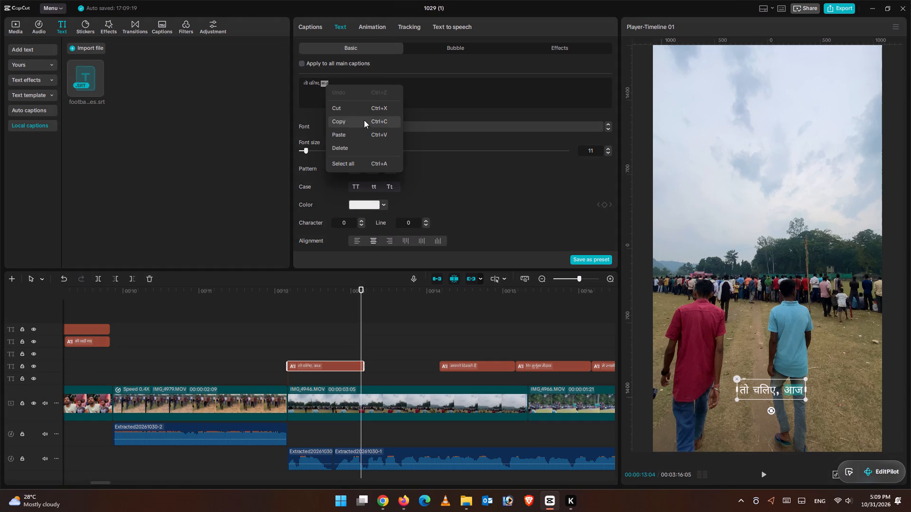
{"action": "left_click", "coordinate": [352, 112]}
{"action": "left_click_drag", "start_coordinate": [364, 295], "coordinate": [358, 295]}
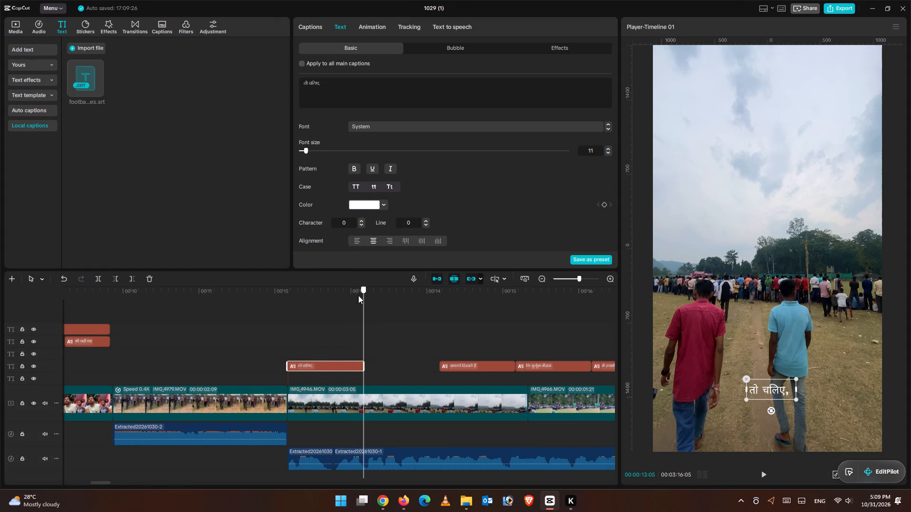
{"action": "left_click_drag", "start_coordinate": [358, 295], "coordinate": [307, 301]}
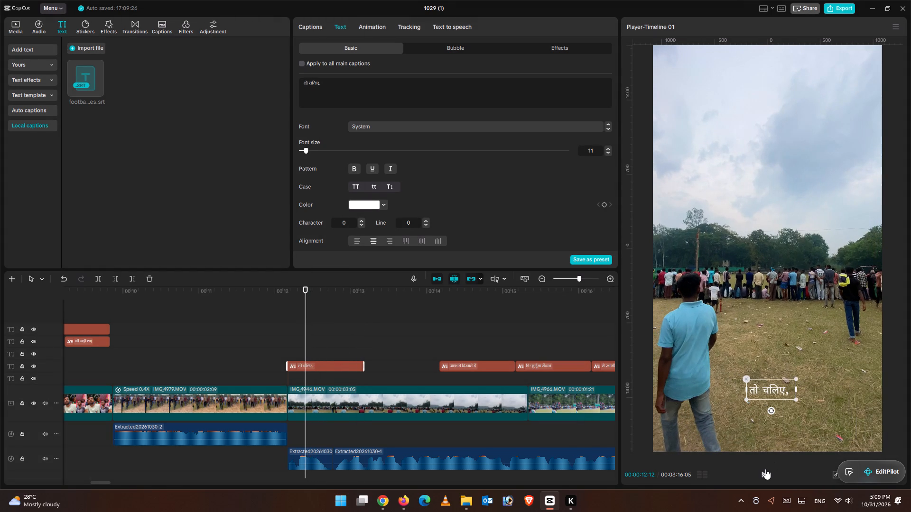
{"action": "left_click", "coordinate": [765, 470]}
{"action": "left_click", "coordinate": [762, 471]}
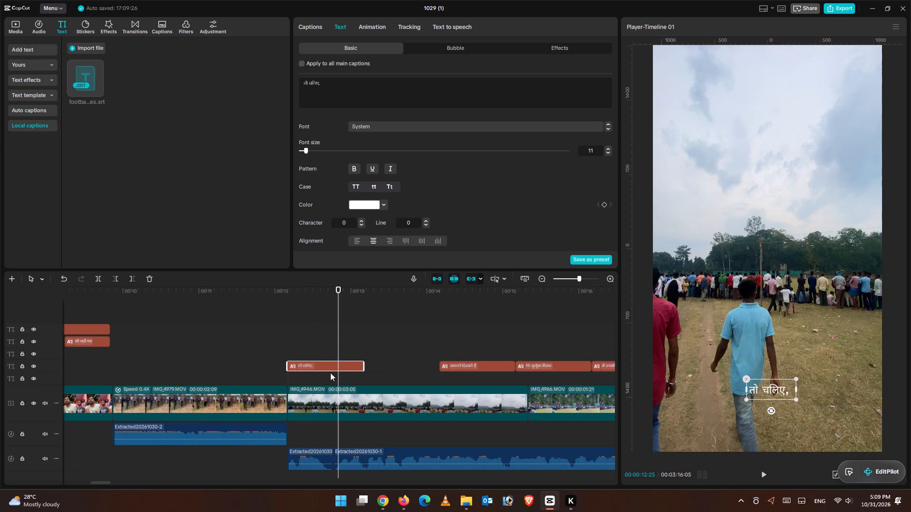
Remove the trailing comma from the caption so its text reads "तो चलिए".
{"action": "left_click", "coordinate": [330, 373]}
{"action": "left_click", "coordinate": [334, 364]}
{"action": "left_click", "coordinate": [350, 74]}
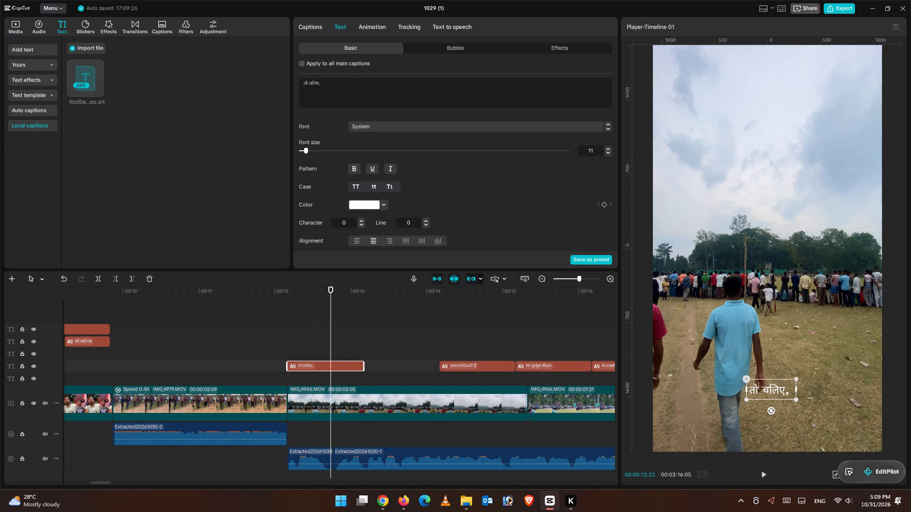
{"action": "left_click", "coordinate": [349, 88]}
{"action": "key", "text": "BackSpace"}
{"action": "key", "text": "BackSpace"}
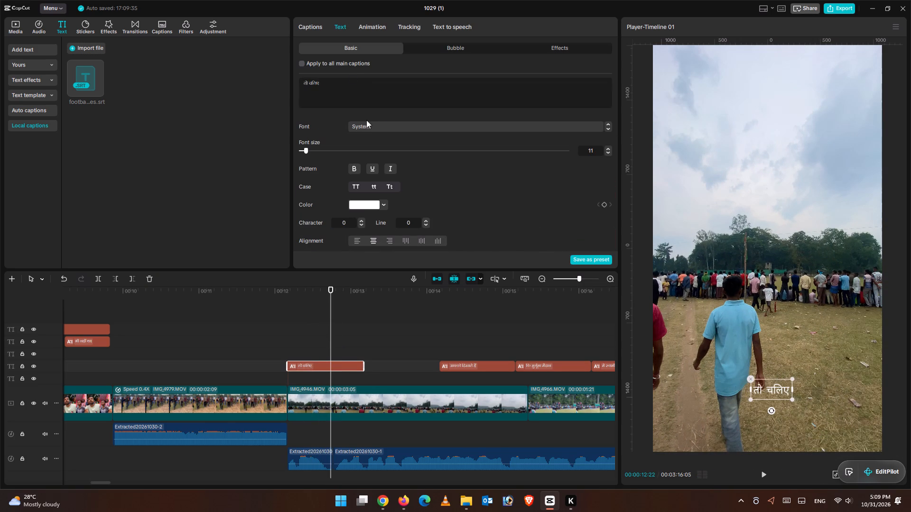
Find where the next phrase is spoken and move the "आपको दिखाते हैं" caption to start at 00:00:12:23, one track higher.
{"action": "left_click", "coordinate": [278, 338]}
{"action": "left_click", "coordinate": [772, 474]}
{"action": "left_click", "coordinate": [766, 477]}
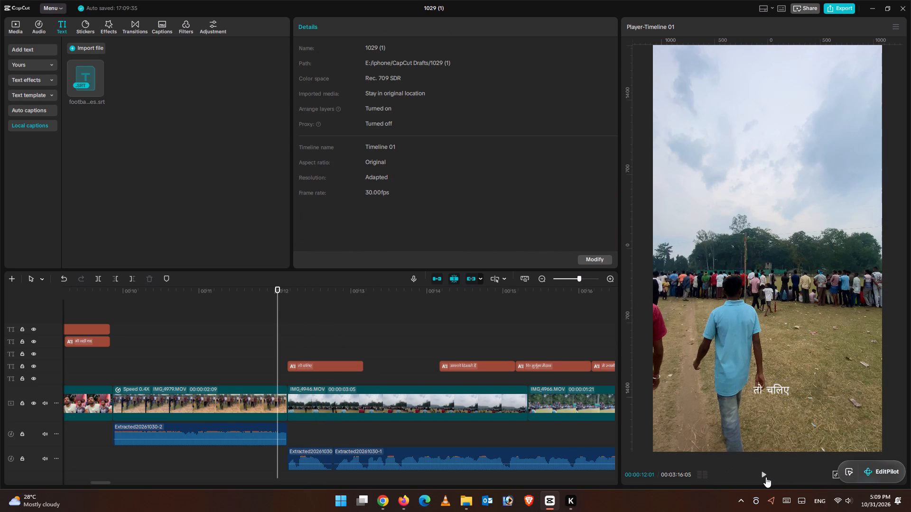
{"action": "left_click", "coordinate": [762, 476]}
{"action": "left_click_drag", "start_coordinate": [348, 294], "coordinate": [335, 294]}
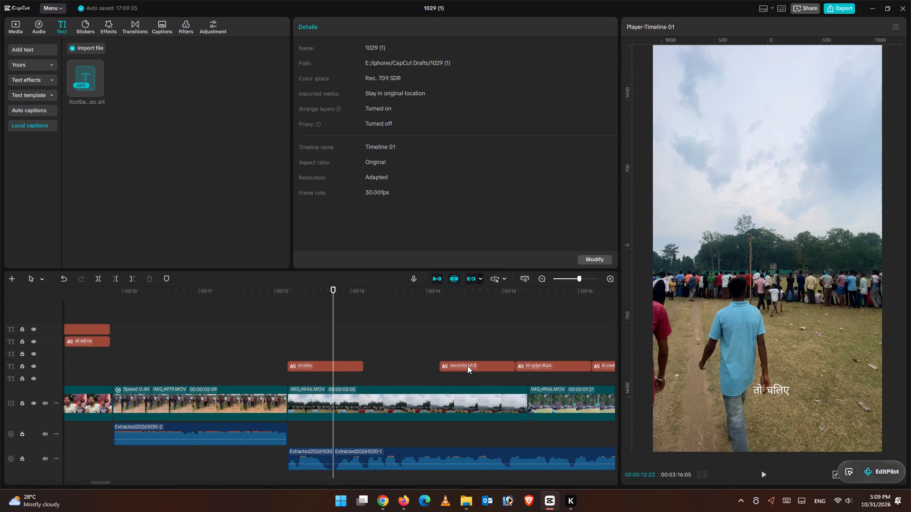
{"action": "left_click_drag", "start_coordinate": [467, 366], "coordinate": [362, 351]}
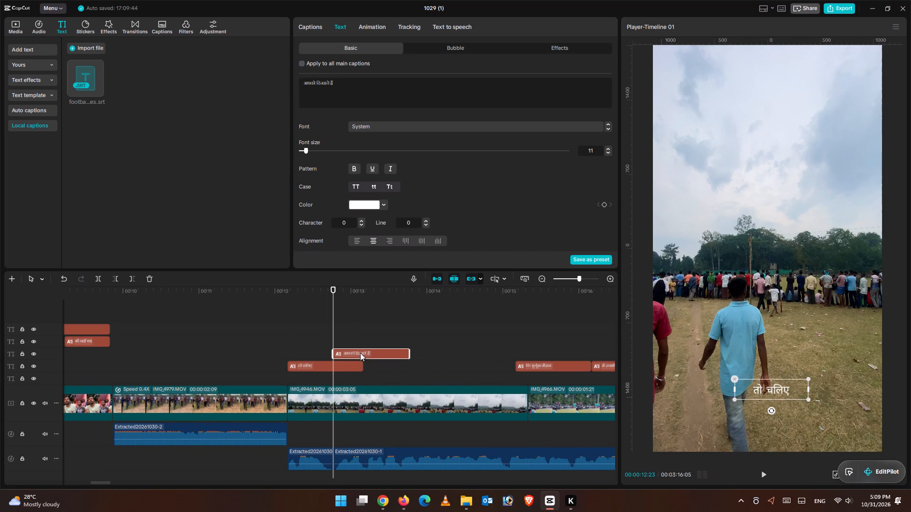
Paste the cut word "आज" at the start of the moved caption, followed by a space, making "आज आपको दिखाते हैं".
{"action": "left_click", "coordinate": [302, 83]}
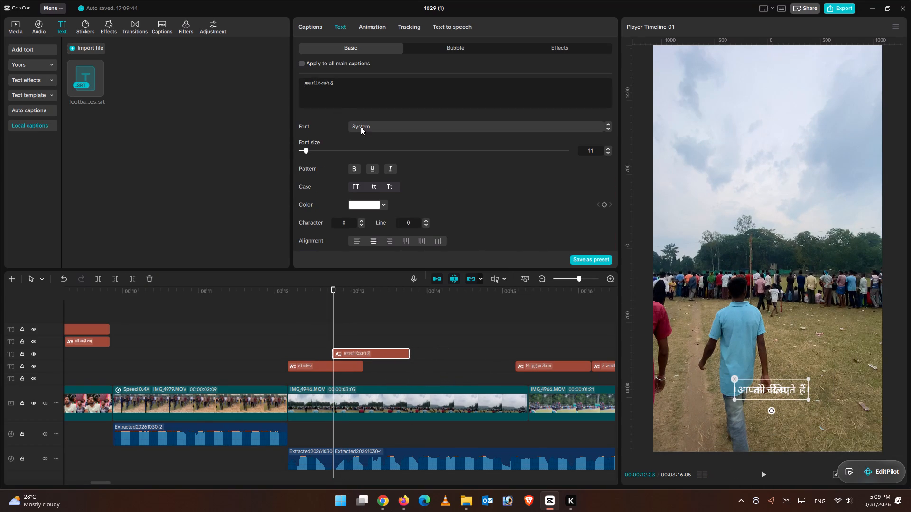
{"action": "key", "text": "ctrl+v"}
{"action": "key", "text": "space"}
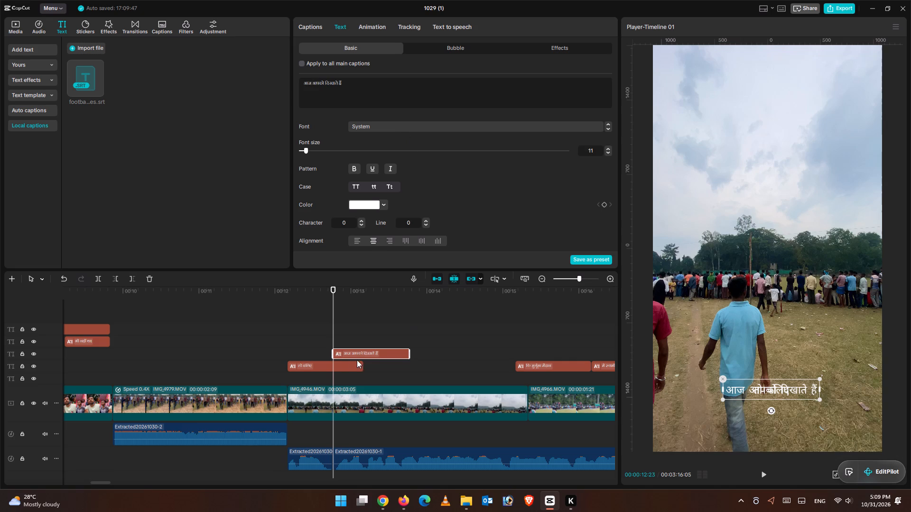
Play the "तो चलिए" and "आज आपको दिखाते हैं" captions back repeatedly to hear where the next phrase begins.
{"action": "left_click", "coordinate": [294, 310]}
{"action": "left_click", "coordinate": [761, 472]}
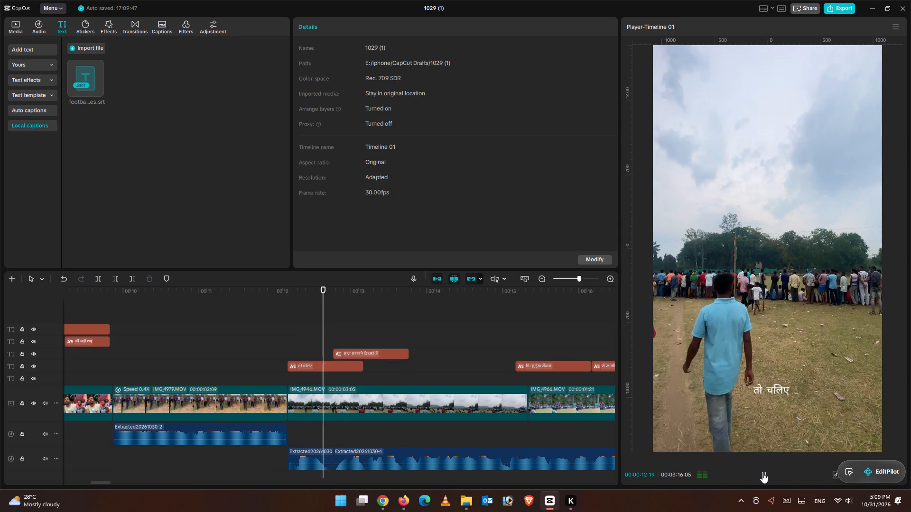
{"action": "left_click", "coordinate": [762, 473]}
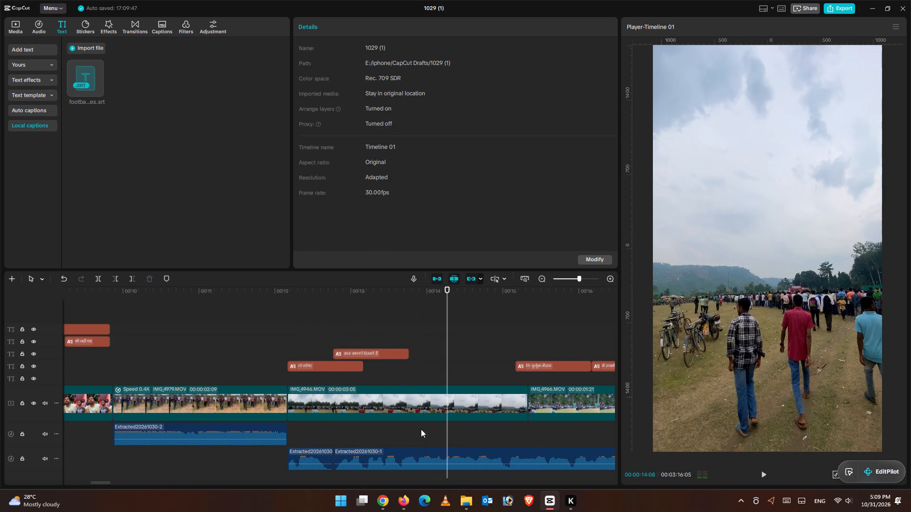
{"action": "left_click", "coordinate": [386, 335]}
{"action": "left_click", "coordinate": [769, 474]}
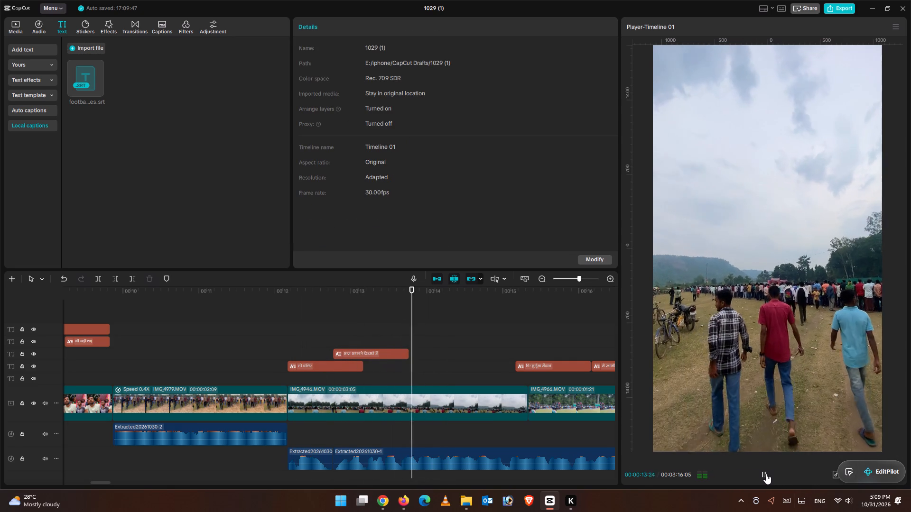
{"action": "left_click", "coordinate": [765, 473]}
{"action": "left_click", "coordinate": [381, 348]}
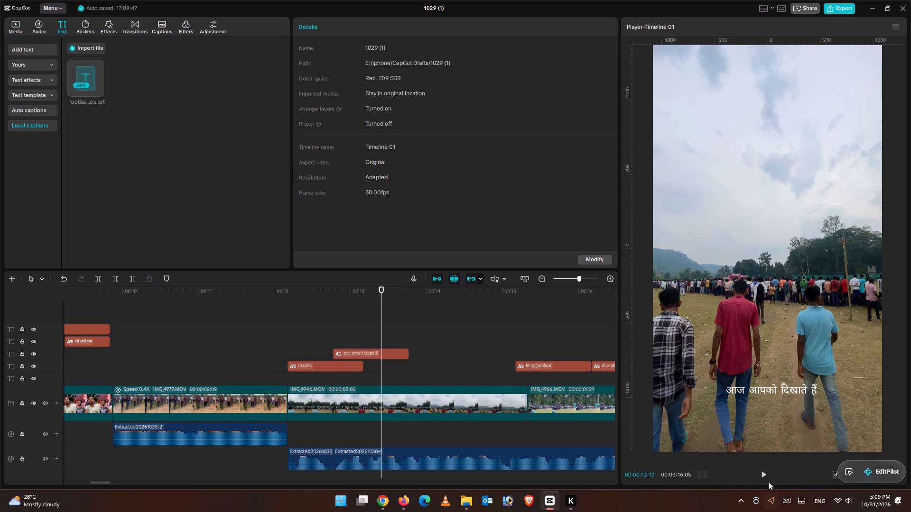
{"action": "left_click", "coordinate": [765, 476]}
{"action": "left_click", "coordinate": [757, 472]}
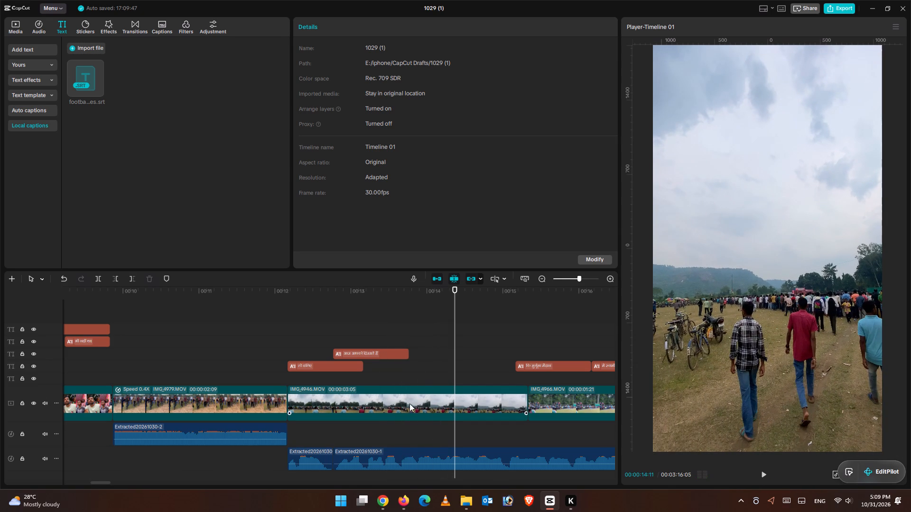
{"action": "left_click", "coordinate": [380, 393]}
{"action": "left_click", "coordinate": [387, 375]}
{"action": "left_click", "coordinate": [768, 471]}
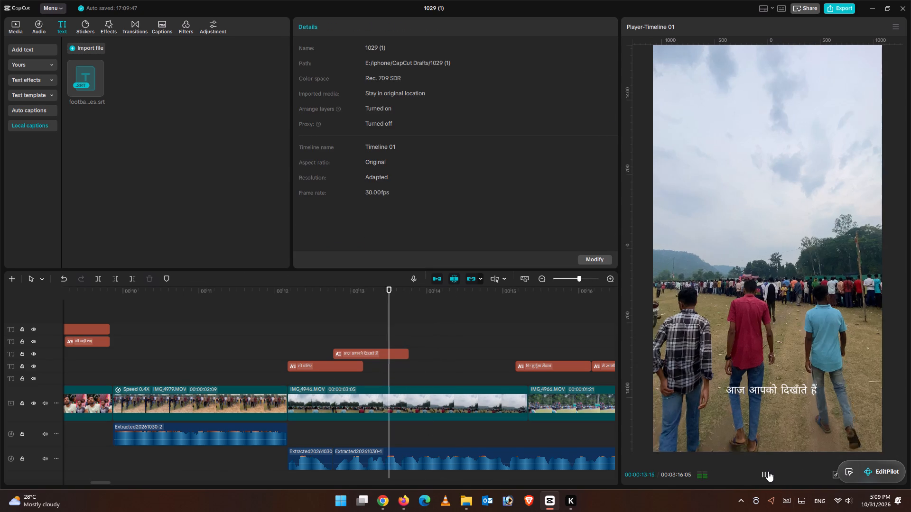
{"action": "left_click", "coordinate": [762, 470]}
Move the "कि मुर्गूमा मैदान" caption to start at 00:00:13:27, on its own track just below the "आज आपको दिखाते हैं" caption.
{"action": "left_click", "coordinate": [423, 413]}
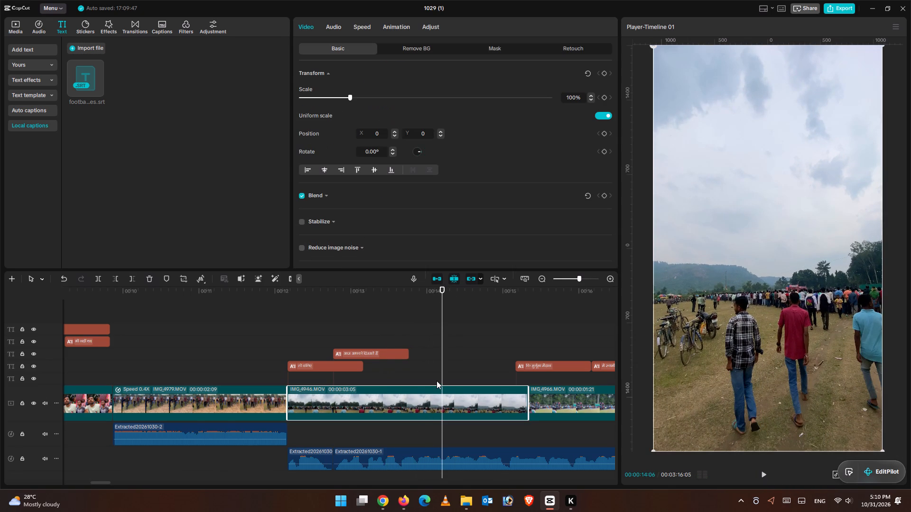
{"action": "left_click_drag", "start_coordinate": [441, 372], "coordinate": [418, 376]}
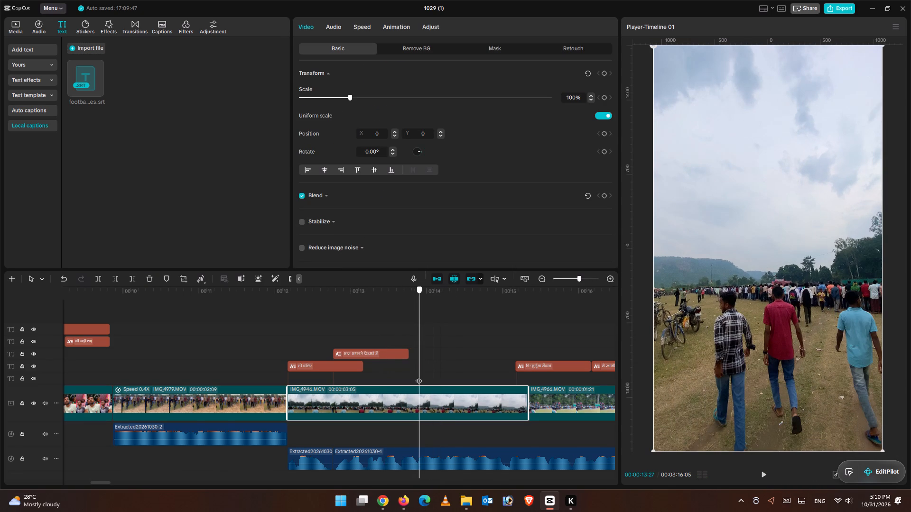
{"action": "left_click_drag", "start_coordinate": [418, 376], "coordinate": [419, 376]}
{"action": "left_click_drag", "start_coordinate": [528, 363], "coordinate": [436, 359]}
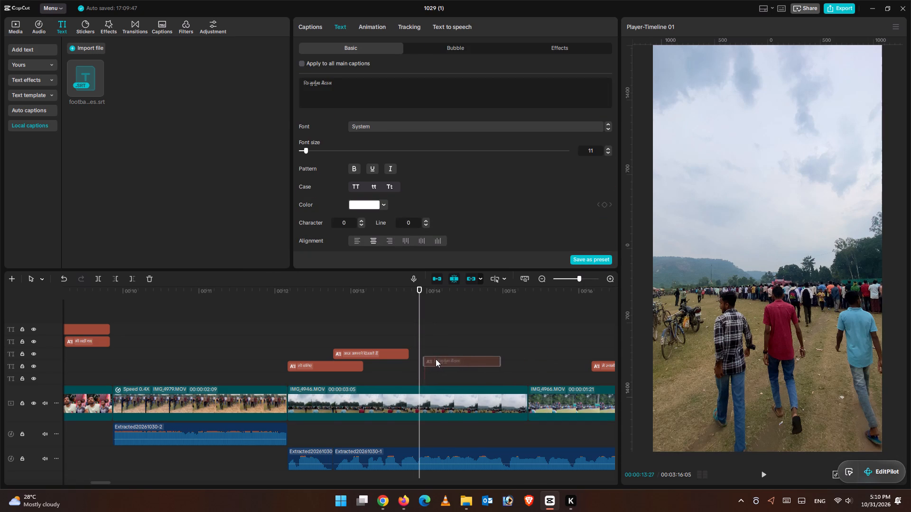
{"action": "left_click_drag", "start_coordinate": [436, 359], "coordinate": [432, 359]}
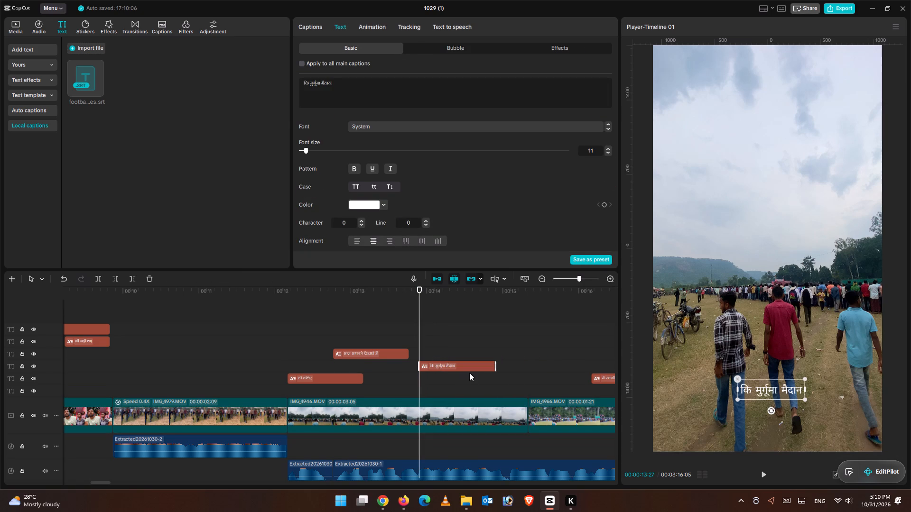
Cut "कि" from the start of the "कि मुर्गूमा मैदान" caption and paste it at the end of "आज आपको दिखाते हैं", after a space.
{"action": "left_click_drag", "start_coordinate": [308, 84], "coordinate": [303, 82]}
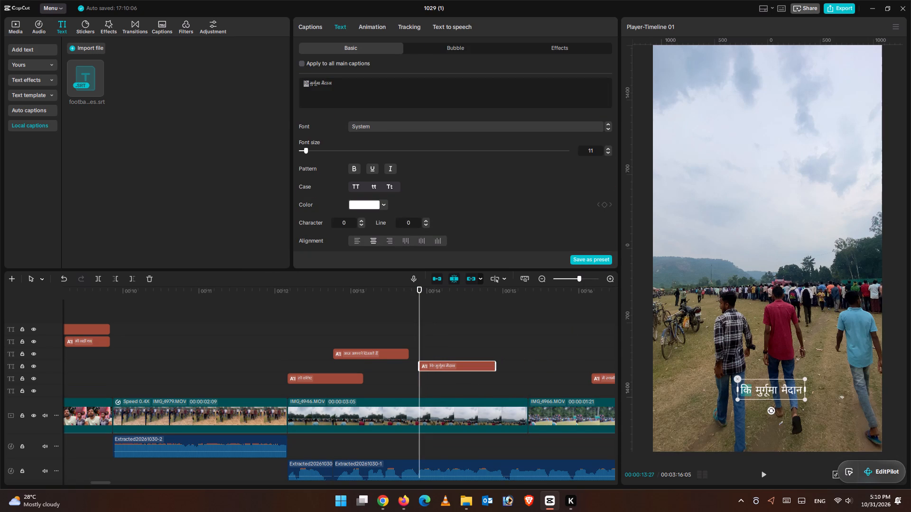
{"action": "right_click", "coordinate": [307, 84]}
{"action": "left_click", "coordinate": [326, 110]}
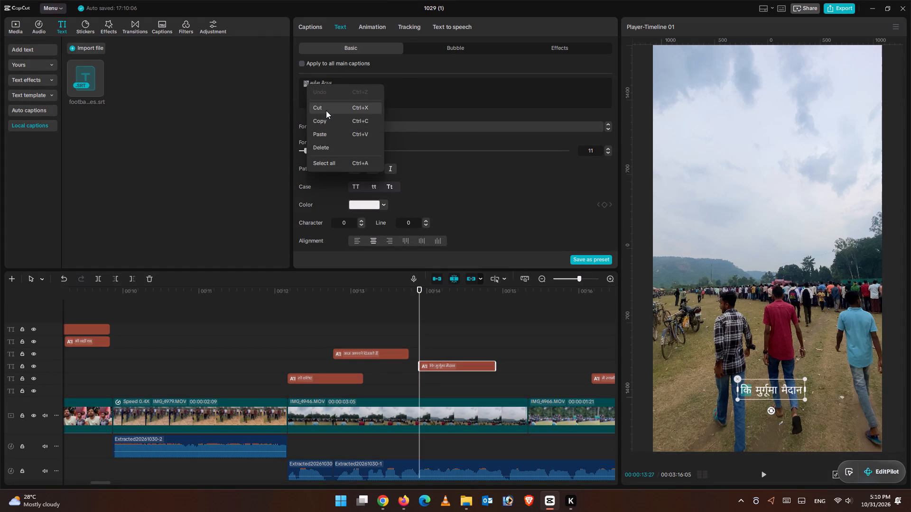
{"action": "left_click", "coordinate": [397, 356]}
{"action": "left_click", "coordinate": [365, 81]}
{"action": "key", "text": "space"}
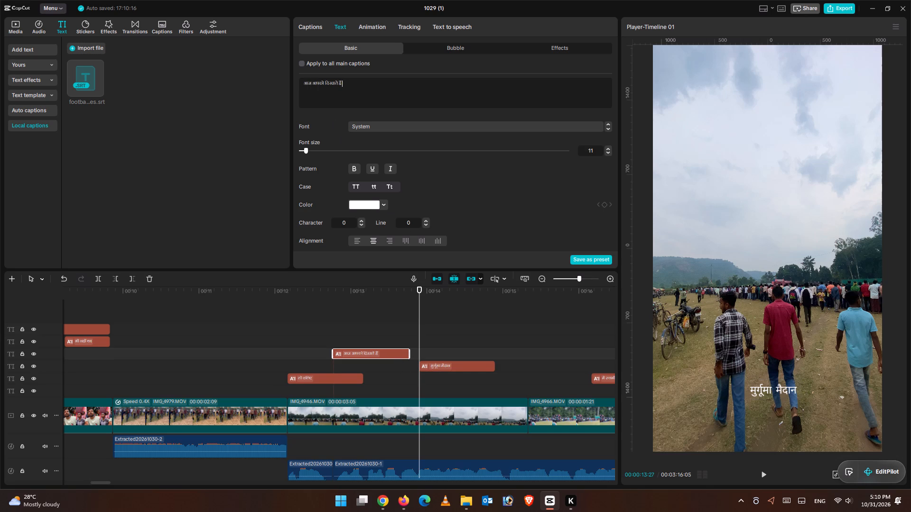
{"action": "key", "text": "ctrl+v"}
Enlarge the "तो चलिए" caption to 185% scale and place it slightly higher in the frame.
{"action": "left_click", "coordinate": [337, 327]}
{"action": "left_click", "coordinate": [300, 328]}
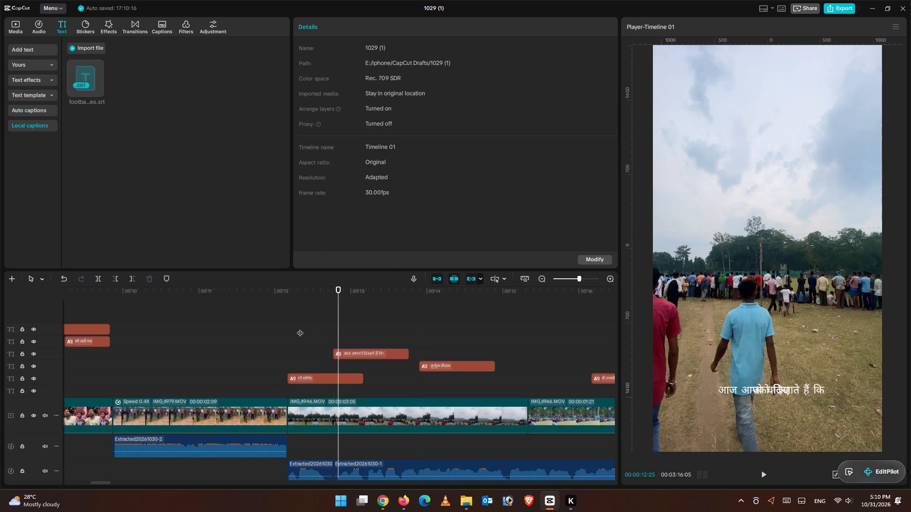
{"action": "left_click", "coordinate": [330, 379]}
{"action": "left_click_drag", "start_coordinate": [791, 399], "coordinate": [818, 414]}
{"action": "left_click_drag", "start_coordinate": [791, 391], "coordinate": [795, 381]}
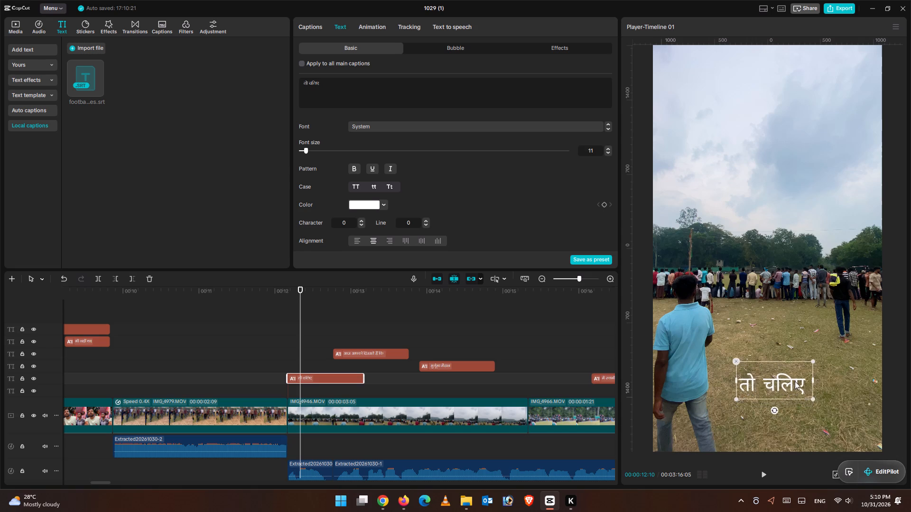
{"action": "left_click_drag", "start_coordinate": [795, 381], "coordinate": [788, 376]}
Apply the yellow preset style with black outline to the "तो चलिए" caption.
{"action": "scroll", "coordinate": [406, 212], "scroll_direction": "down", "scroll_amount": 3}
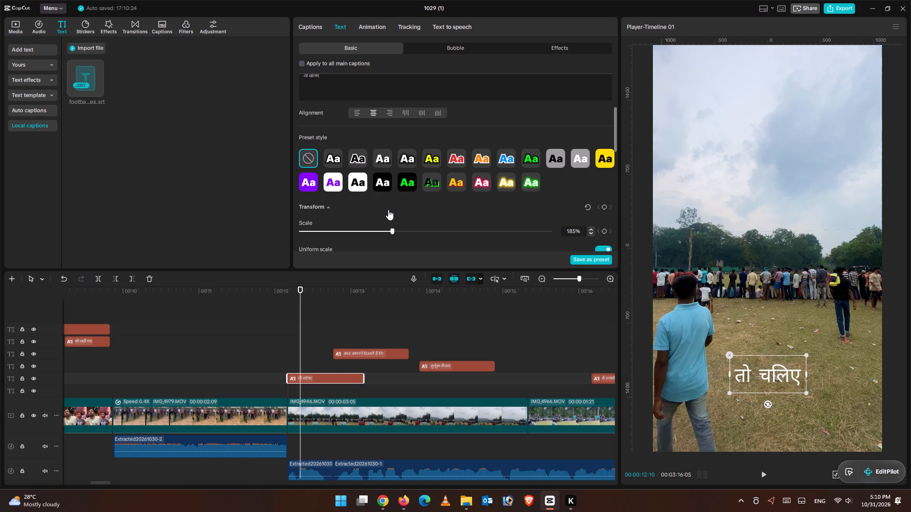
{"action": "left_click", "coordinate": [326, 160]}
{"action": "left_click", "coordinate": [437, 150]}
{"action": "left_click", "coordinate": [435, 156]}
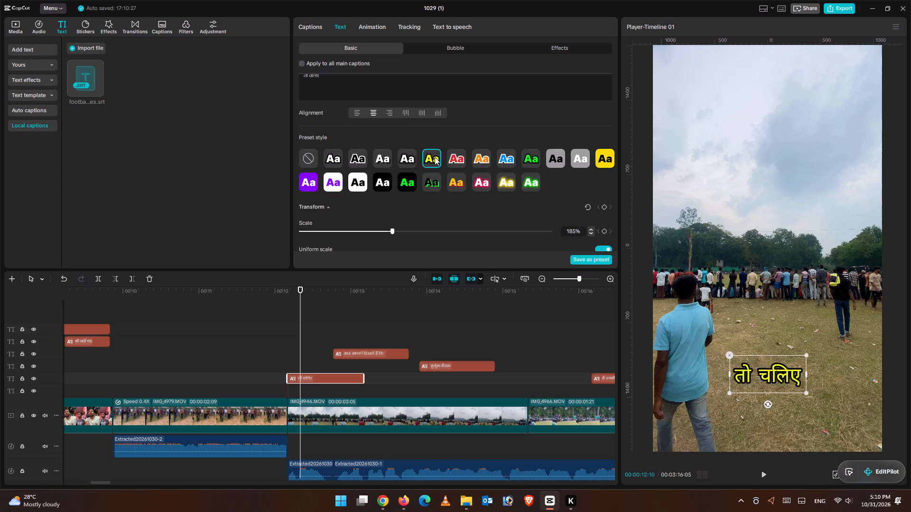
Apply the yellow outlined preset to the "आज आपको दिखाते हैं कि" caption and place it directly beneath "तो चलिए" in the frame.
{"action": "left_click", "coordinate": [766, 475]}
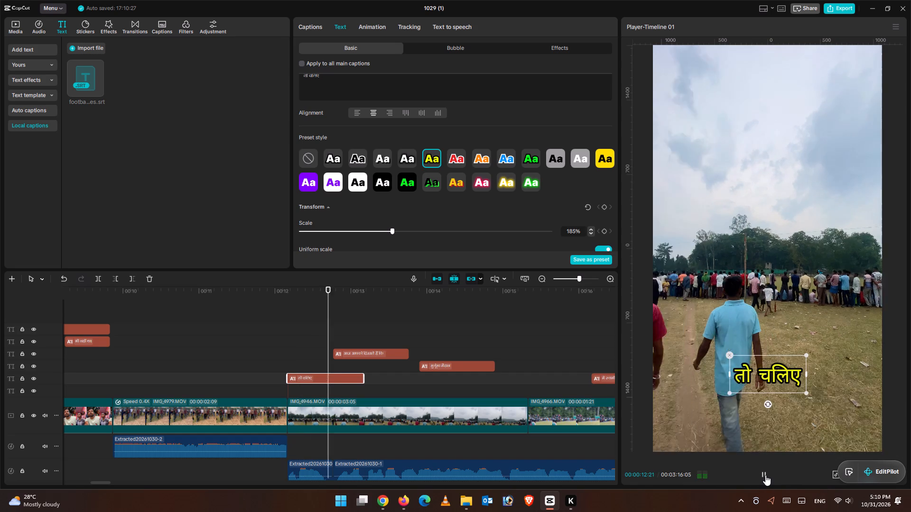
{"action": "left_click", "coordinate": [765, 475]}
{"action": "left_click", "coordinate": [385, 352]}
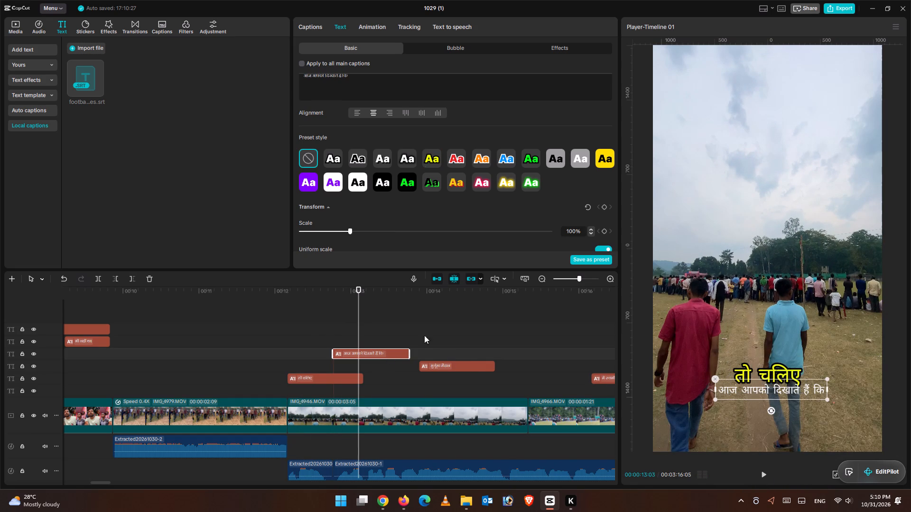
{"action": "left_click", "coordinate": [432, 161]}
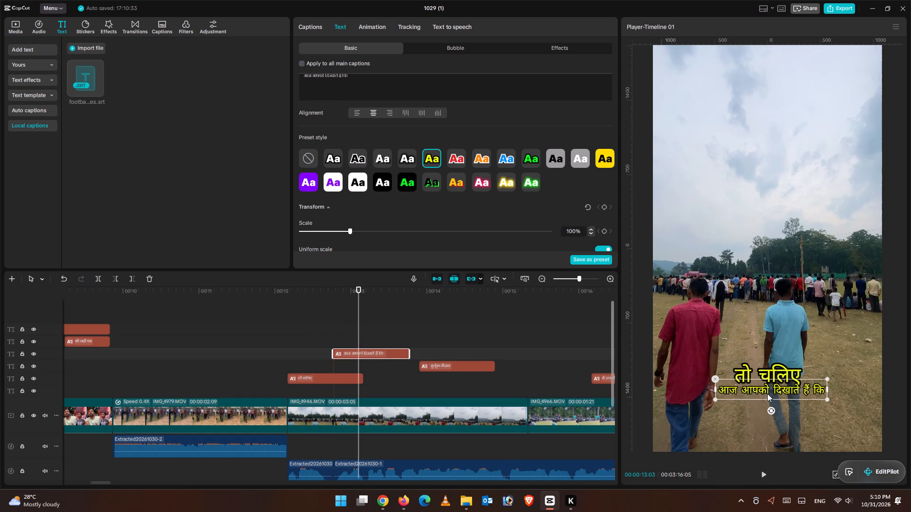
{"action": "left_click_drag", "start_coordinate": [772, 390], "coordinate": [772, 399]}
{"action": "left_click", "coordinate": [772, 391]}
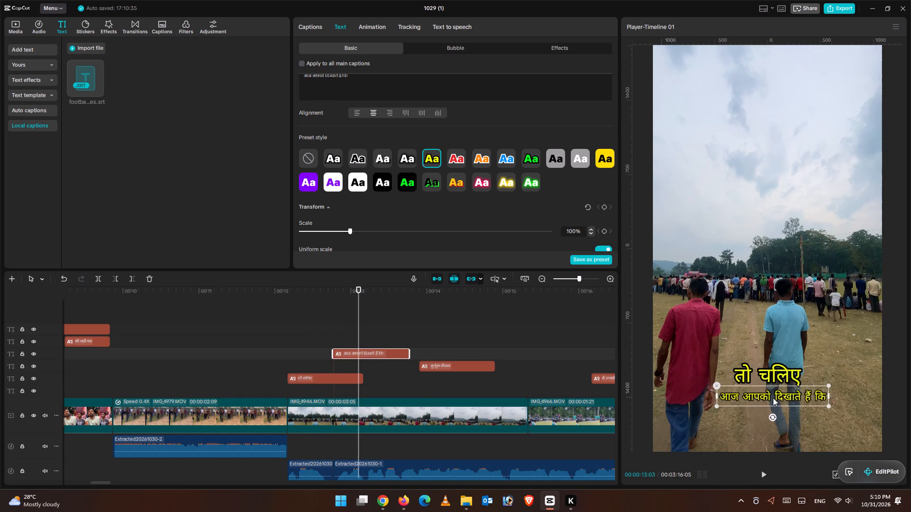
Play both yellow captions back and extend the "तो चलिए" caption to end together with "आज आपको दिखाते हैं कि".
{"action": "left_click", "coordinate": [280, 361]}
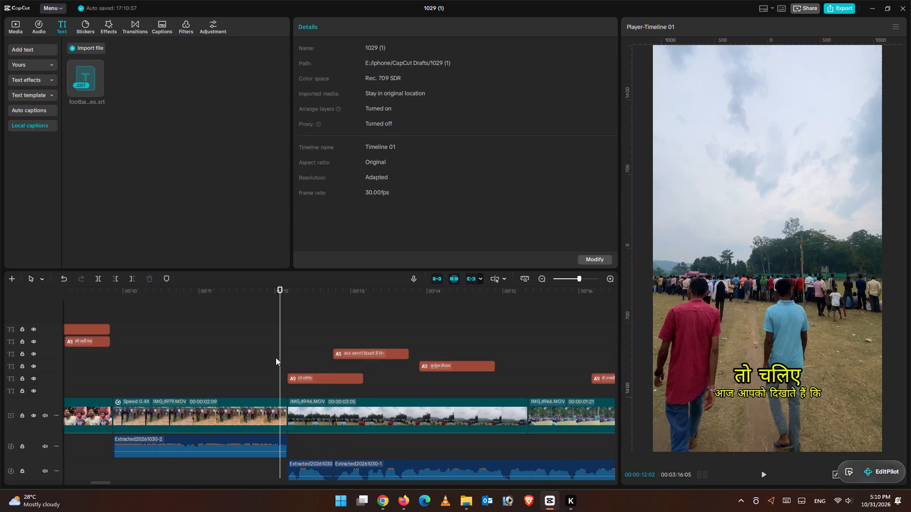
{"action": "left_click", "coordinate": [767, 475]}
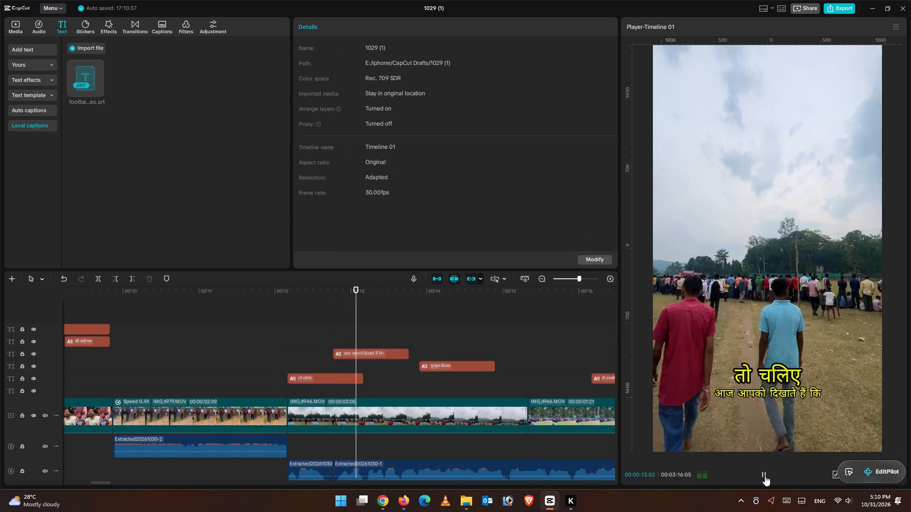
{"action": "left_click", "coordinate": [765, 475]}
{"action": "left_click", "coordinate": [292, 331]}
{"action": "left_click", "coordinate": [272, 333]}
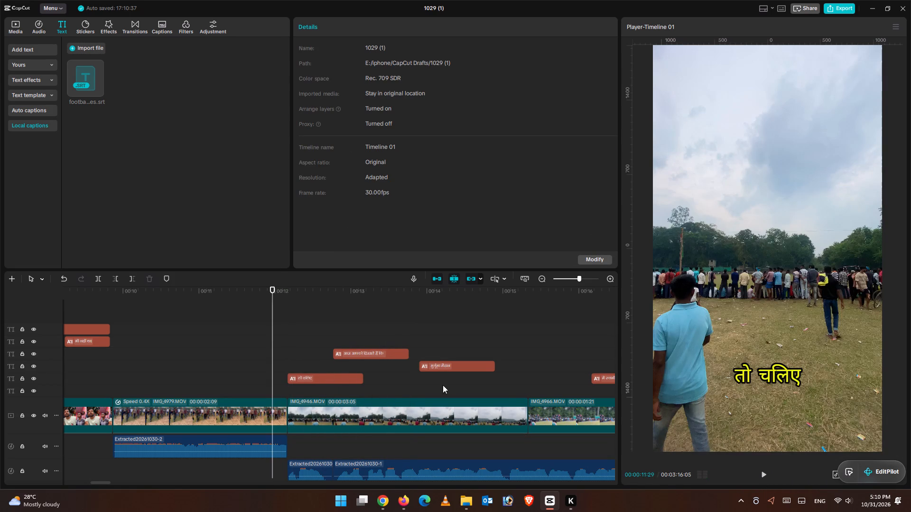
{"action": "left_click", "coordinate": [759, 474]}
{"action": "left_click", "coordinate": [759, 474]}
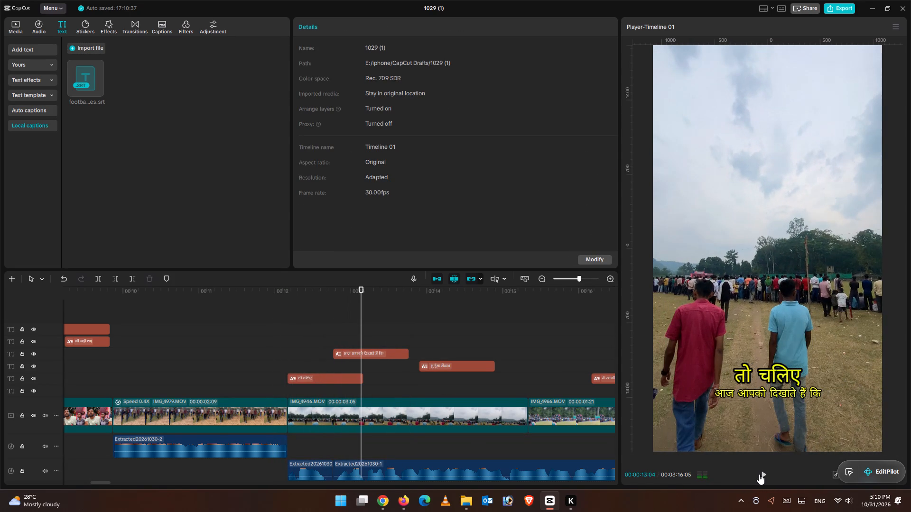
{"action": "left_click", "coordinate": [358, 376]}
{"action": "left_click_drag", "start_coordinate": [365, 377], "coordinate": [401, 374]}
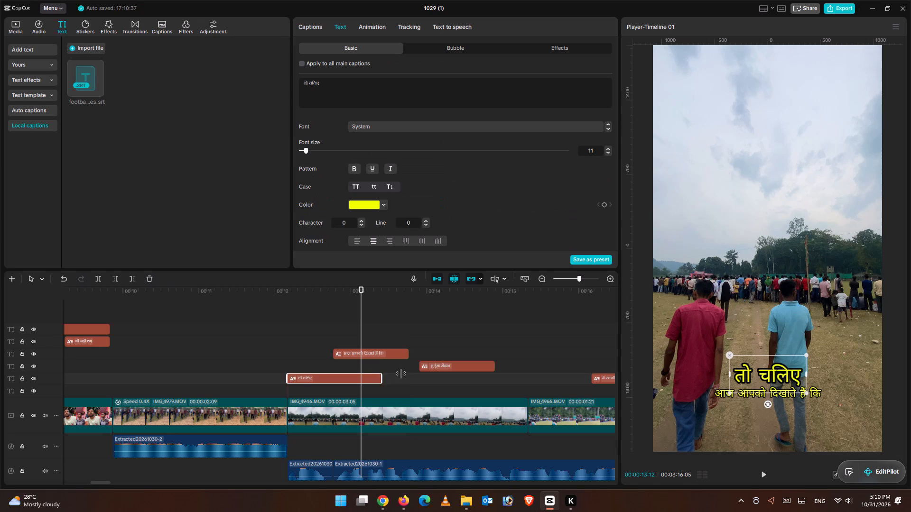
{"action": "left_click_drag", "start_coordinate": [401, 374], "coordinate": [407, 373]}
Move the "मुर्गूमा मैदान" caption to start at the end of the two yellow captions, at 00:00:13:23.
{"action": "left_click", "coordinate": [408, 339]}
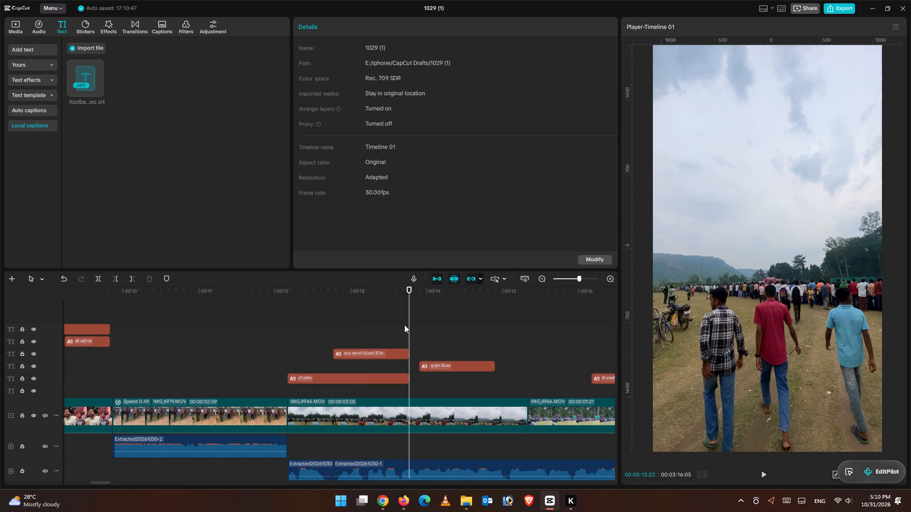
{"action": "left_click_drag", "start_coordinate": [443, 364], "coordinate": [433, 363]}
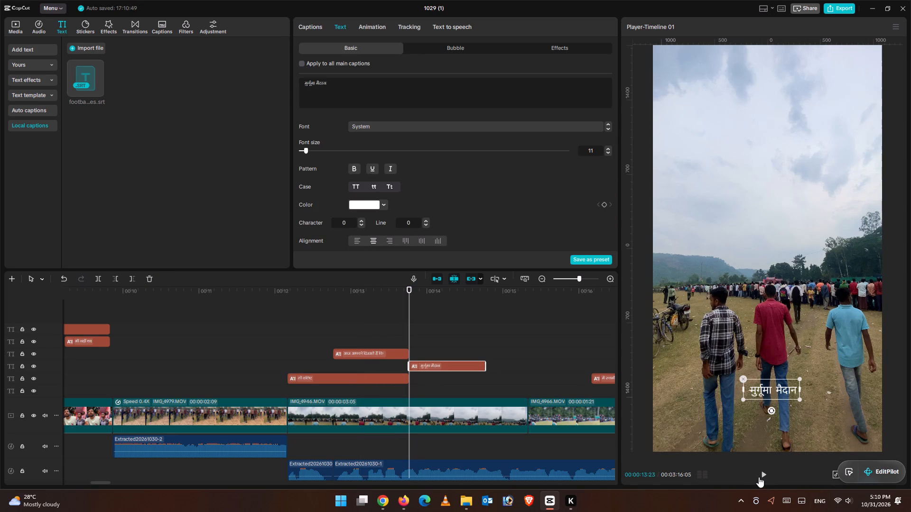
Play the "मुर्गूमा मैदान" section and extend its caption to end with the IMG_4946 clip.
{"action": "left_click", "coordinate": [766, 475]}
{"action": "left_click", "coordinate": [766, 475]}
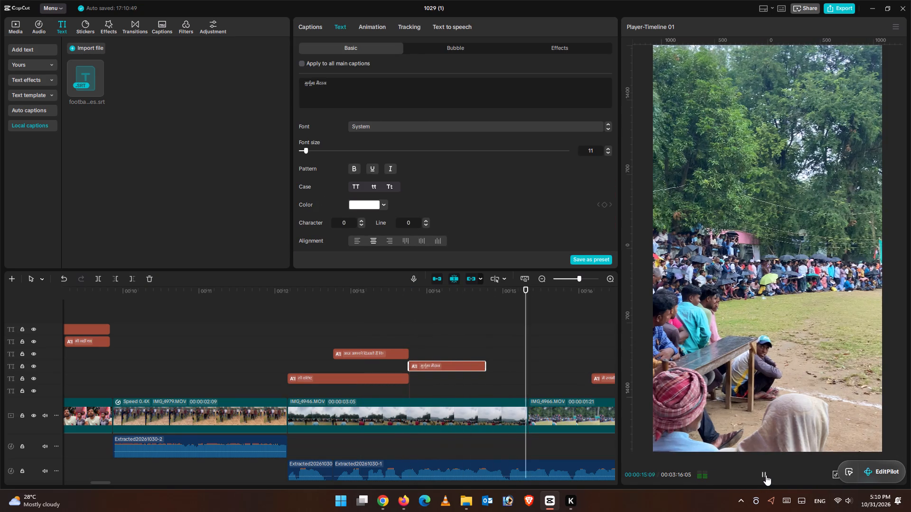
{"action": "left_click_drag", "start_coordinate": [485, 365], "coordinate": [505, 369]}
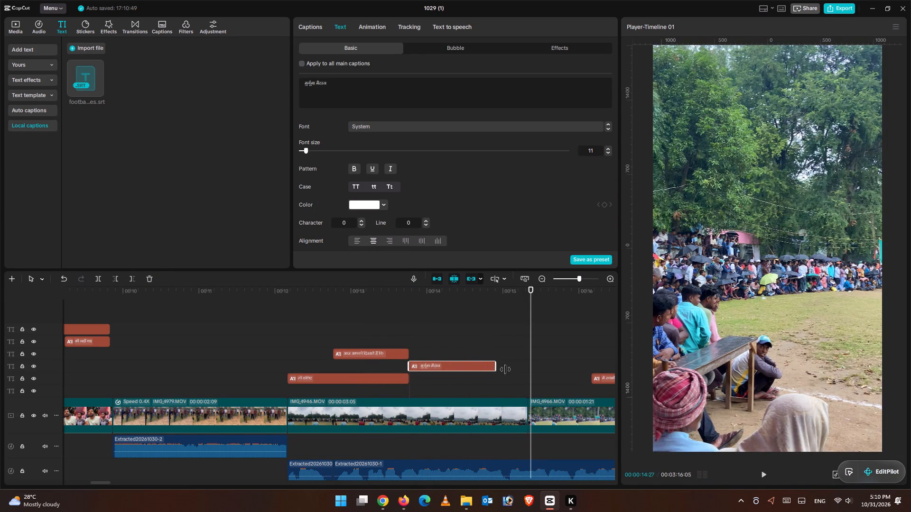
{"action": "left_click_drag", "start_coordinate": [505, 369], "coordinate": [523, 371]}
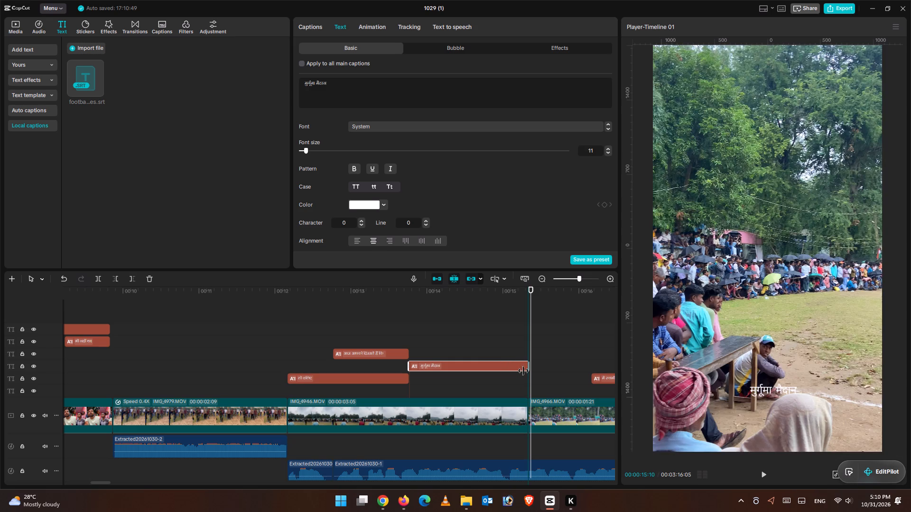
{"action": "left_click_drag", "start_coordinate": [523, 371], "coordinate": [523, 371]}
Play and scrub through the "में स्वामी विवेकानंद" and "क्लब द्वारा आयोजित" captions to check their timing against the voice-over.
{"action": "left_click", "coordinate": [614, 379]}
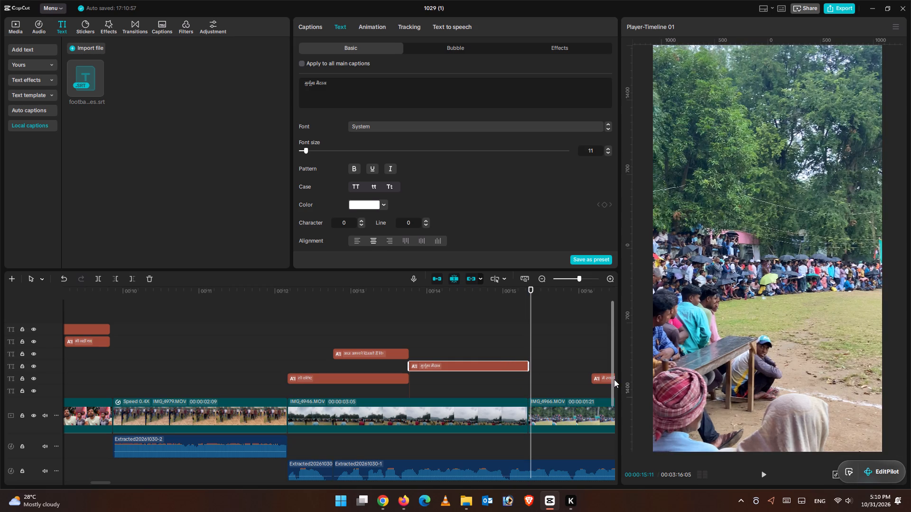
{"action": "left_click", "coordinate": [604, 379]}
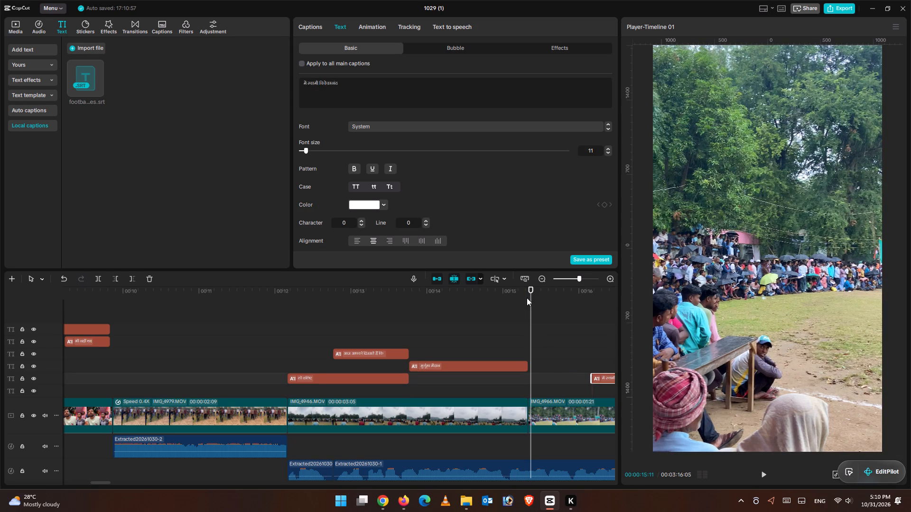
{"action": "left_click_drag", "start_coordinate": [536, 289], "coordinate": [606, 308]}
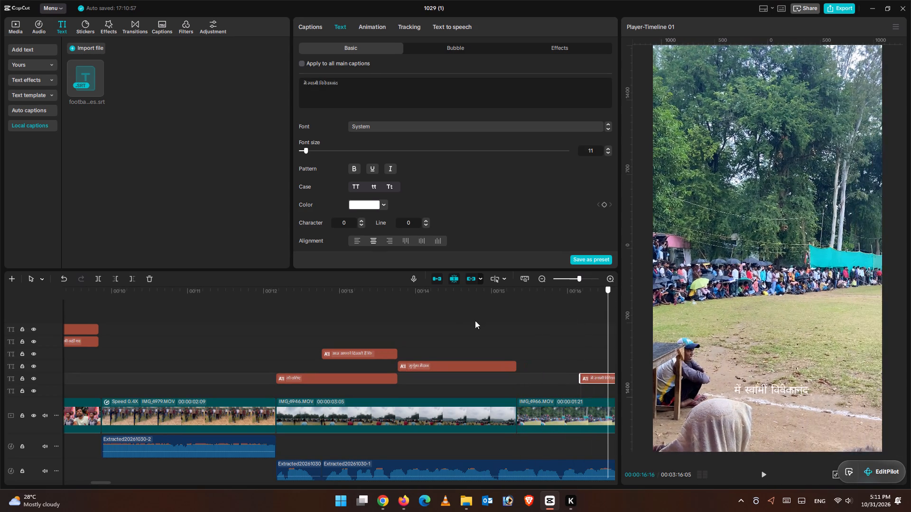
{"action": "left_click", "coordinate": [457, 320]}
{"action": "left_click", "coordinate": [420, 333]}
{"action": "left_click", "coordinate": [762, 474]}
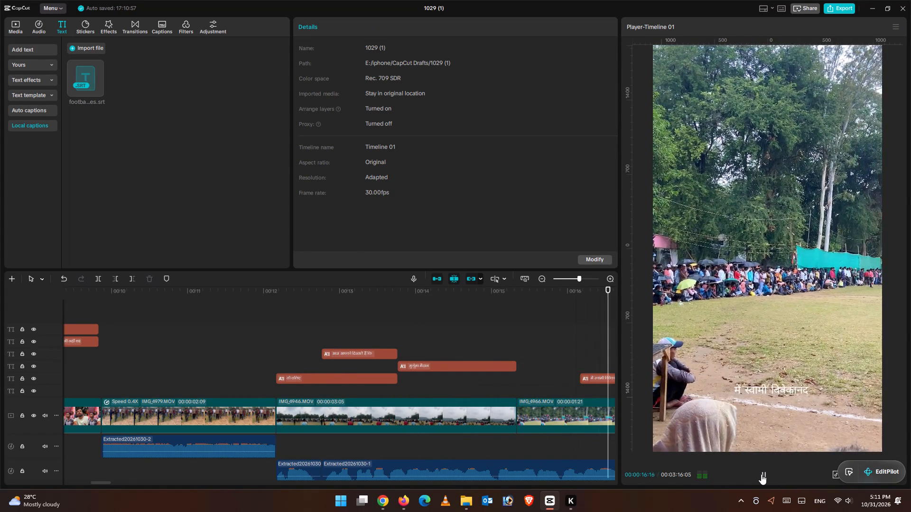
{"action": "left_click", "coordinate": [761, 474]}
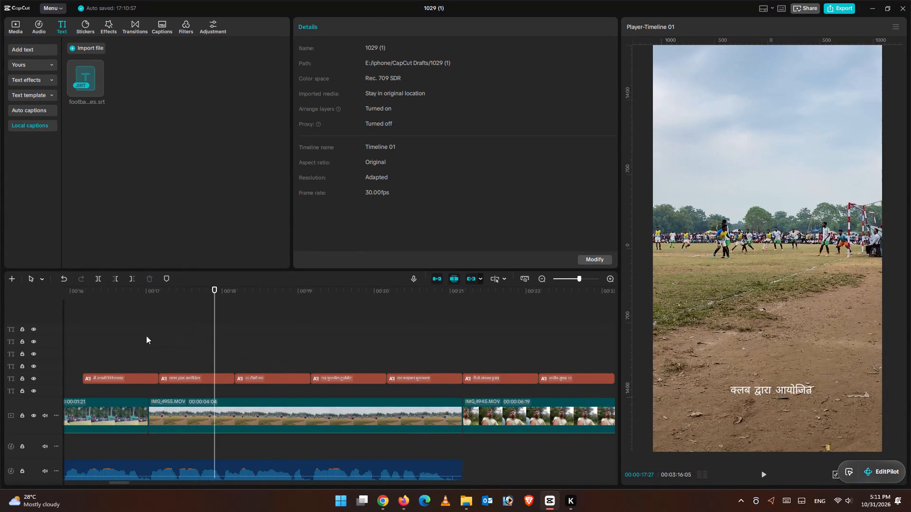
{"action": "left_click", "coordinate": [146, 335]}
{"action": "left_click_drag", "start_coordinate": [147, 335], "coordinate": [158, 337]}
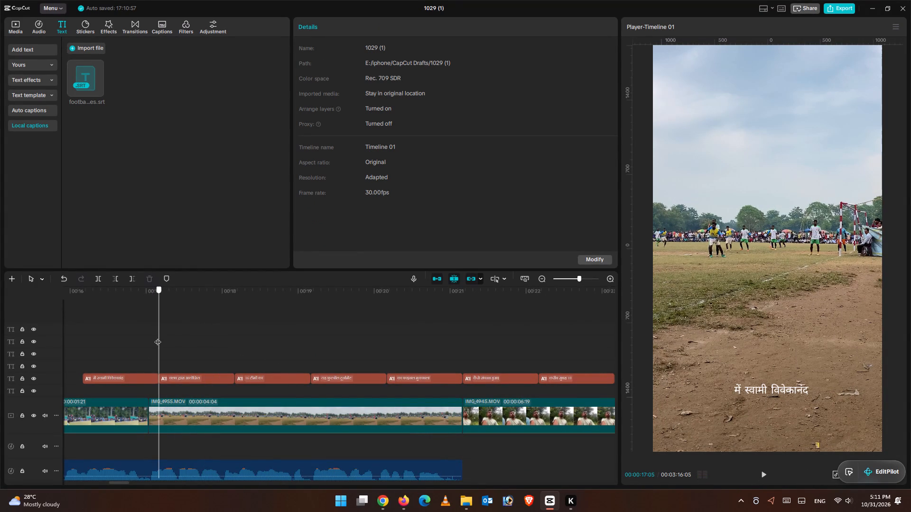
{"action": "left_click_drag", "start_coordinate": [158, 337], "coordinate": [214, 343]}
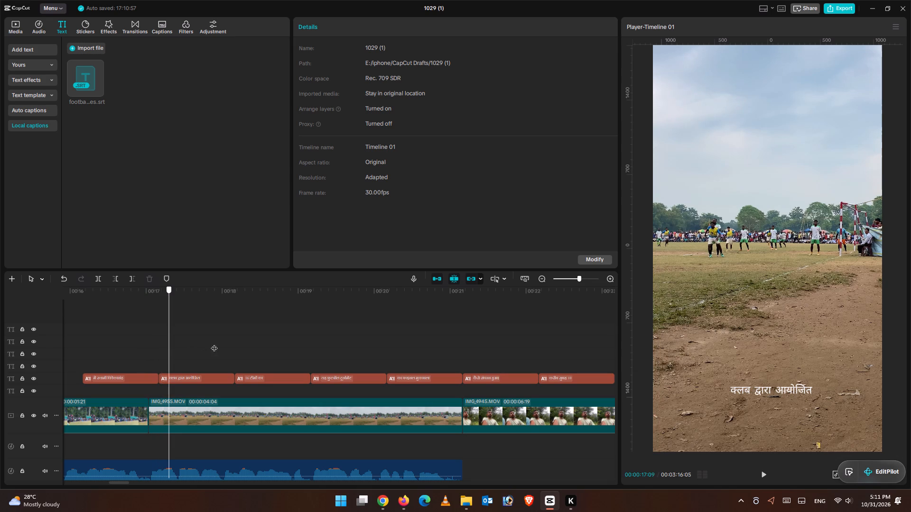
{"action": "left_click_drag", "start_coordinate": [214, 343], "coordinate": [244, 346]}
{"action": "left_click", "coordinate": [202, 372]}
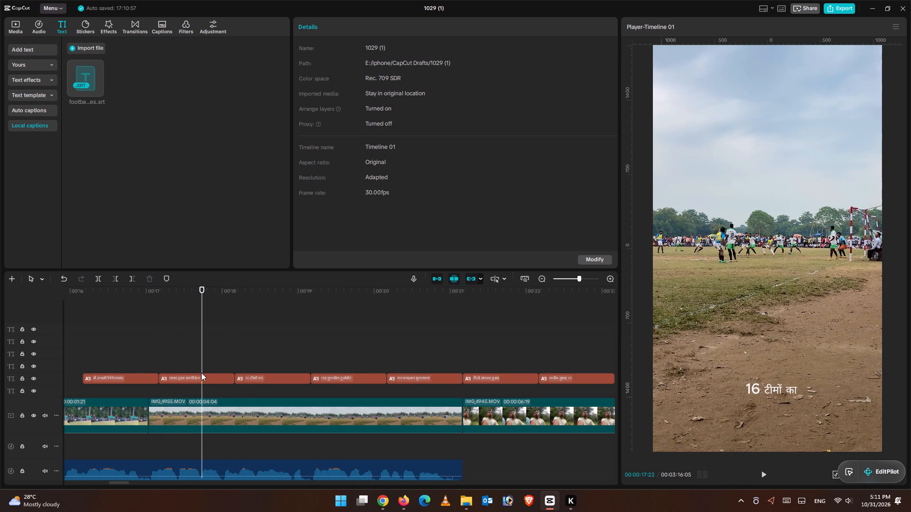
{"action": "left_click_drag", "start_coordinate": [198, 317], "coordinate": [158, 320]}
{"action": "left_click_drag", "start_coordinate": [202, 293], "coordinate": [195, 293]}
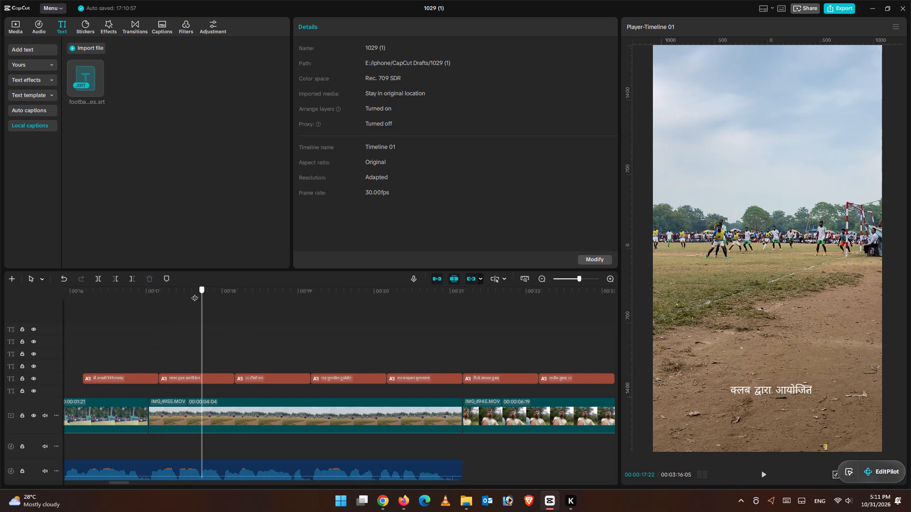
{"action": "left_click_drag", "start_coordinate": [195, 293], "coordinate": [82, 292]}
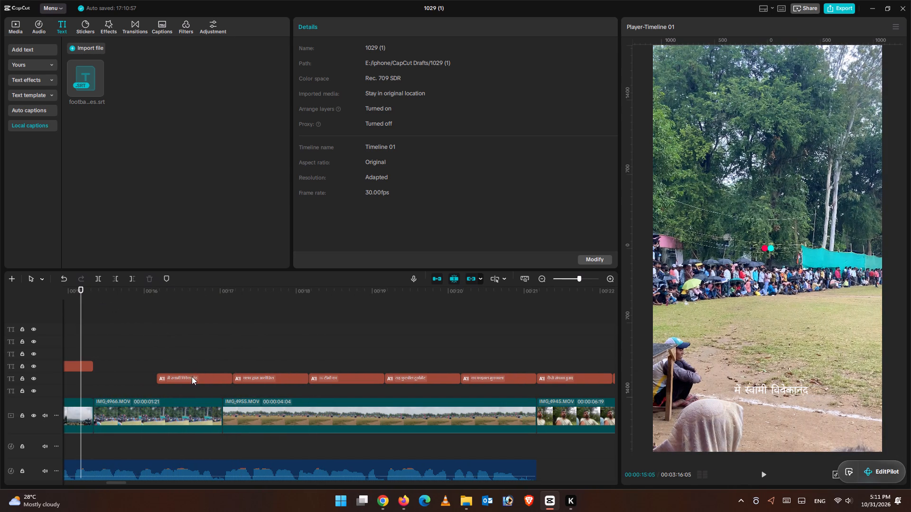
Move the "में स्वामी विवेकानंद" caption to start with the IMG_4966 clip and play that section back.
{"action": "left_click_drag", "start_coordinate": [192, 376], "coordinate": [130, 375]}
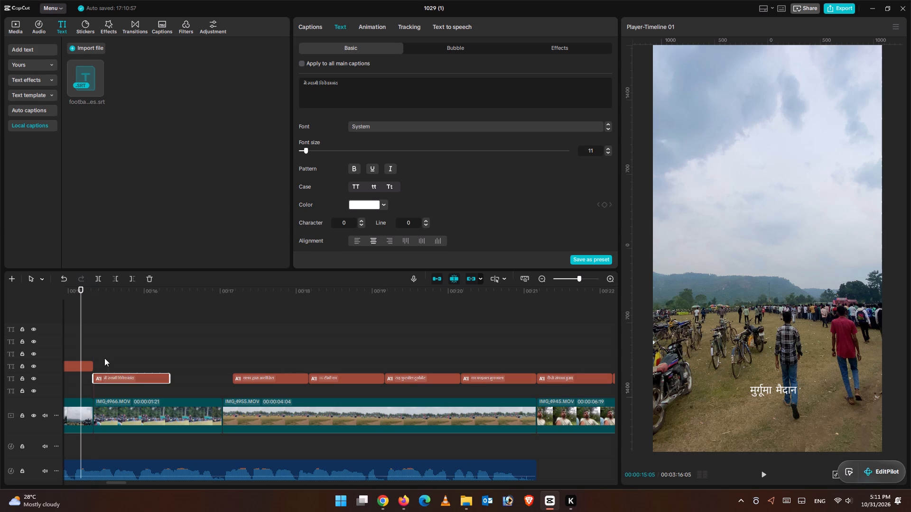
{"action": "left_click", "coordinate": [65, 331]}
{"action": "left_click", "coordinate": [761, 475]}
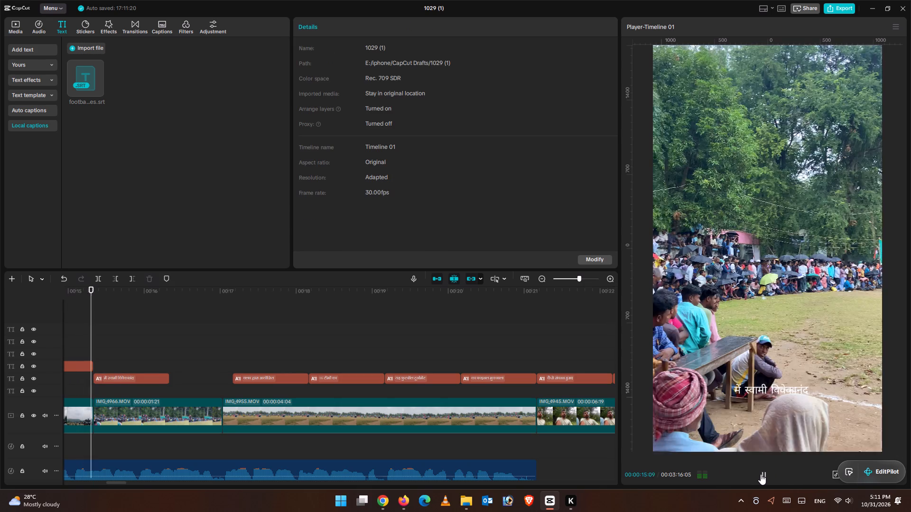
{"action": "left_click", "coordinate": [761, 474]}
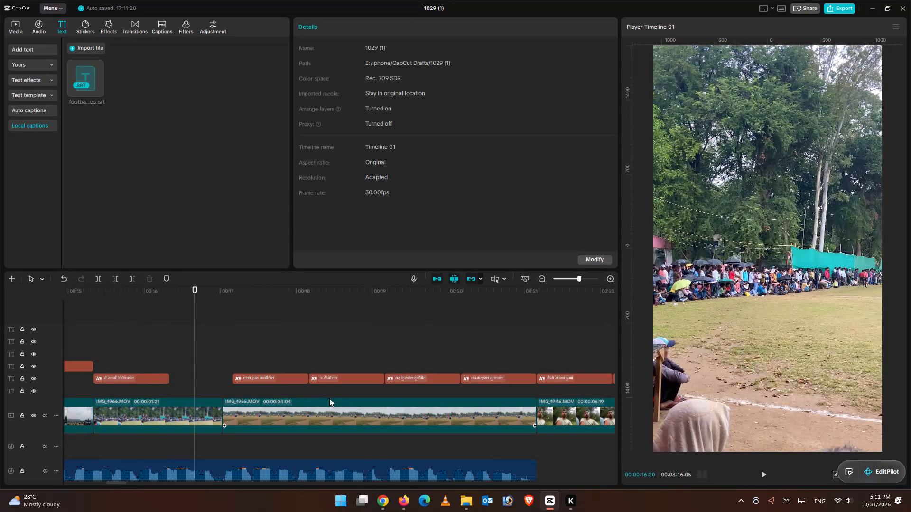
Merge "क्लब द्वारा आयोजित" onto the end of the "में स्वामी विवेकानंद" caption's text and delete its separate caption.
{"action": "left_click", "coordinate": [275, 379]}
{"action": "triple_click", "coordinate": [327, 83]}
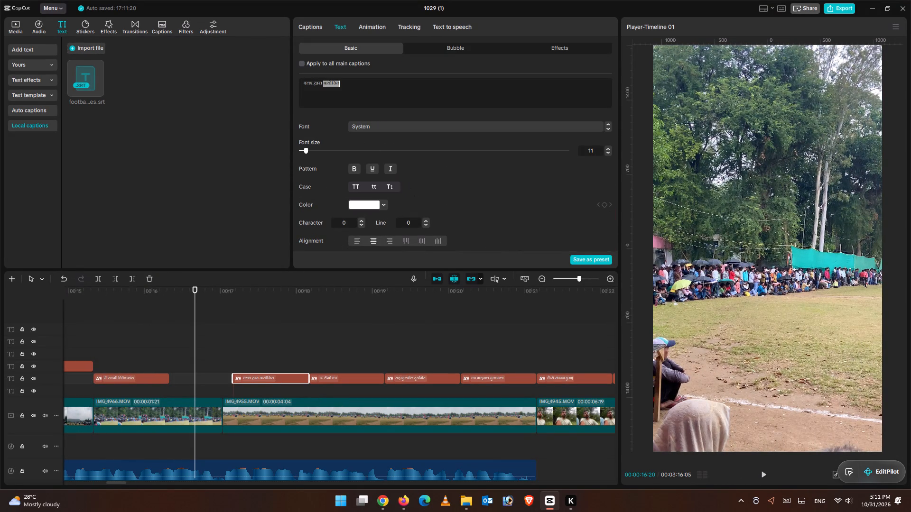
{"action": "right_click", "coordinate": [325, 82]}
{"action": "left_click", "coordinate": [352, 123]}
{"action": "left_click", "coordinate": [151, 277]}
{"action": "left_click", "coordinate": [148, 379]}
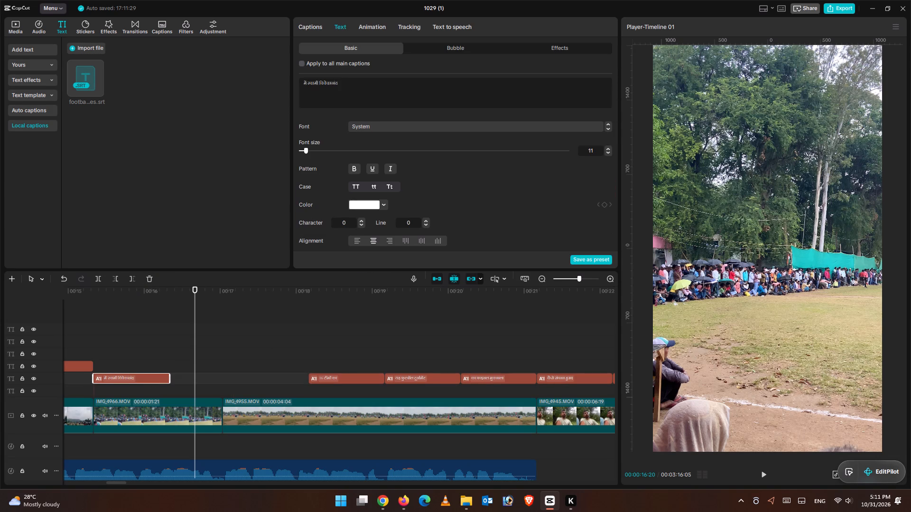
{"action": "left_click", "coordinate": [375, 87]}
{"action": "key", "text": "space"}
{"action": "key", "text": "ctrl+v"}
Play the "मुर्गूमा मैदान" section into the merged caption to check where the voice-over wording divides.
{"action": "left_click", "coordinate": [154, 306]}
{"action": "left_click_drag", "start_coordinate": [152, 291], "coordinate": [156, 303]}
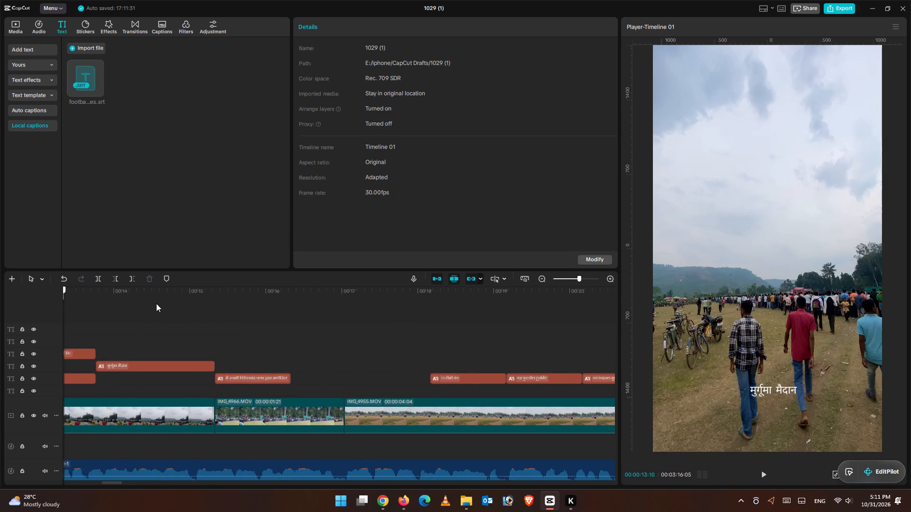
{"action": "left_click_drag", "start_coordinate": [156, 303], "coordinate": [110, 306]}
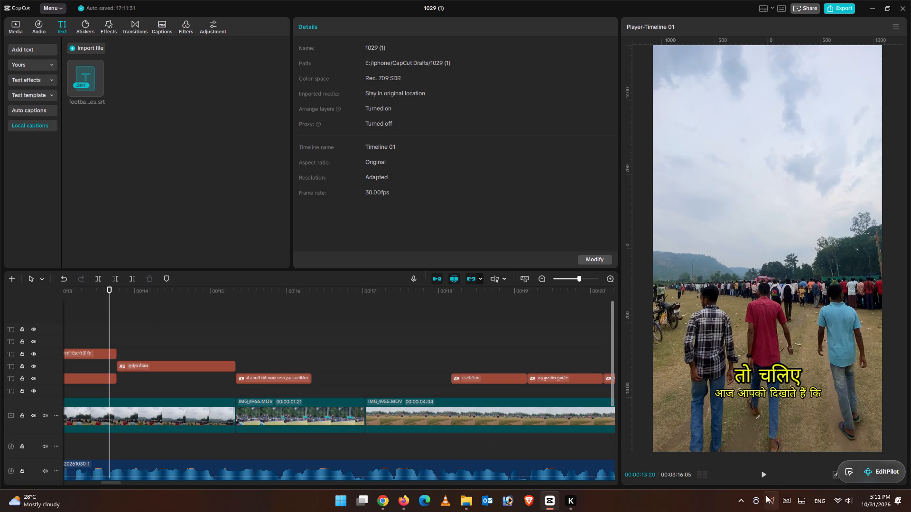
{"action": "left_click", "coordinate": [766, 478]}
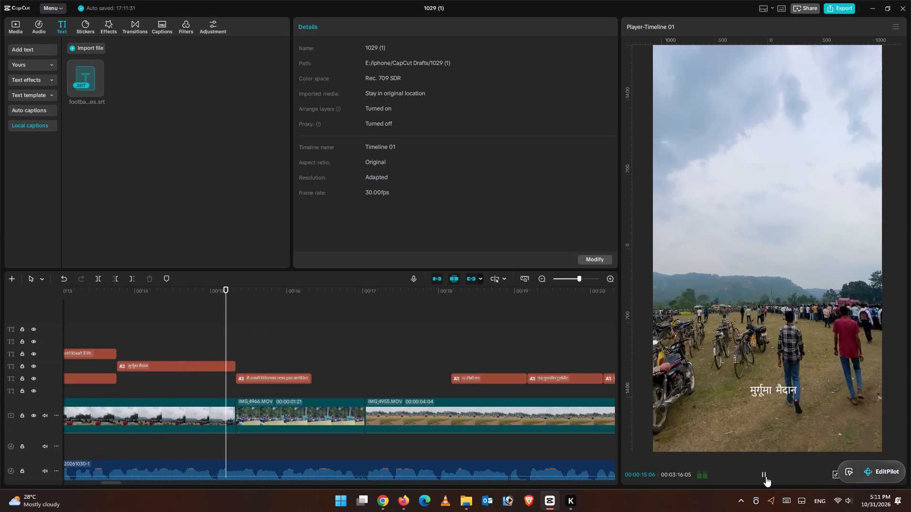
{"action": "left_click", "coordinate": [766, 476]}
{"action": "left_click", "coordinate": [144, 342]}
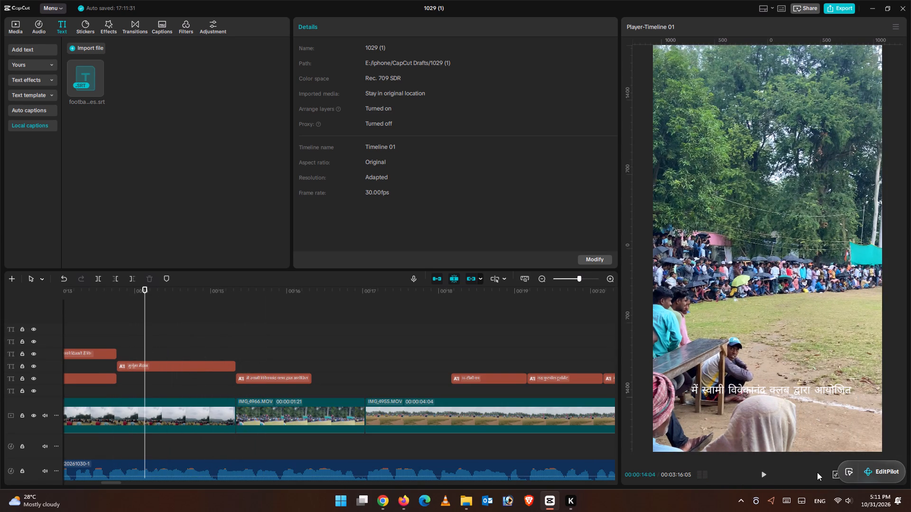
{"action": "left_click", "coordinate": [769, 475]}
{"action": "left_click", "coordinate": [766, 475]}
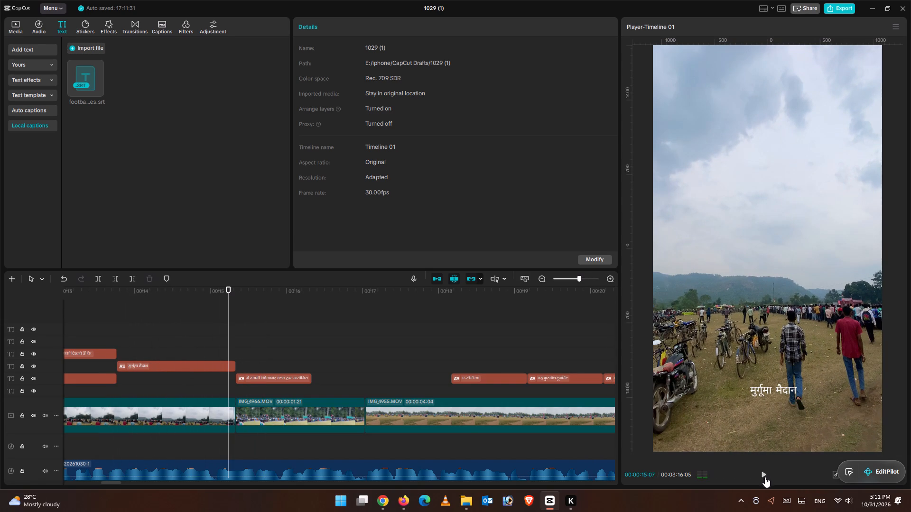
Move the word "में" from the start of the merged club caption to the end of the "मुर्गूमा मैदान" caption.
{"action": "left_click", "coordinate": [259, 377]}
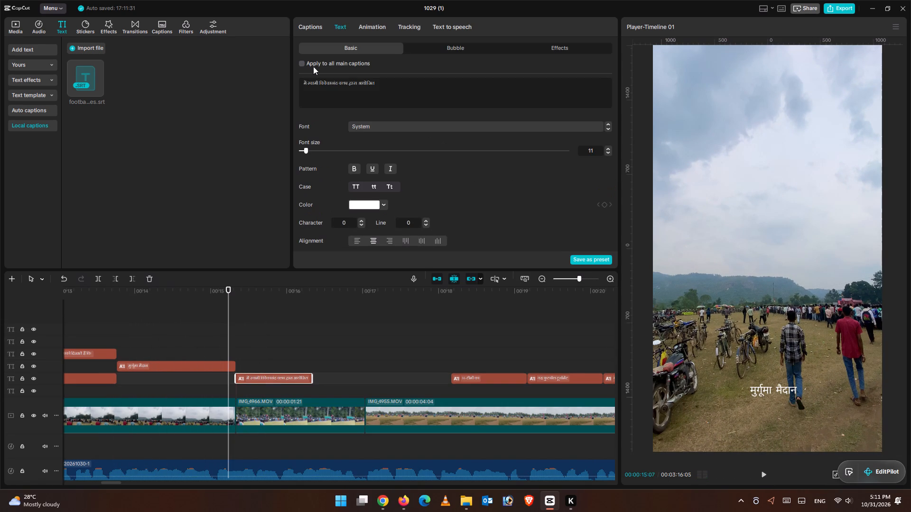
{"action": "left_click_drag", "start_coordinate": [308, 84], "coordinate": [300, 84]}
{"action": "right_click", "coordinate": [304, 84]}
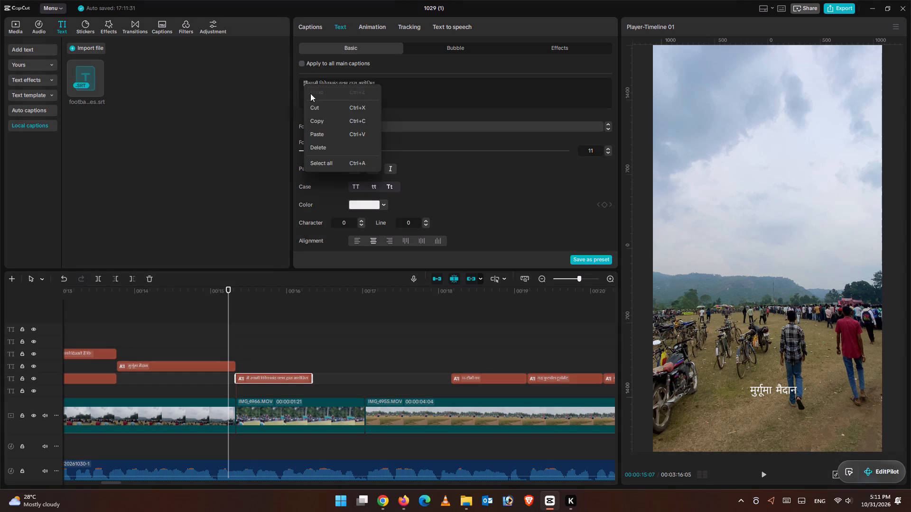
{"action": "left_click", "coordinate": [314, 109]}
{"action": "left_click", "coordinate": [205, 371]}
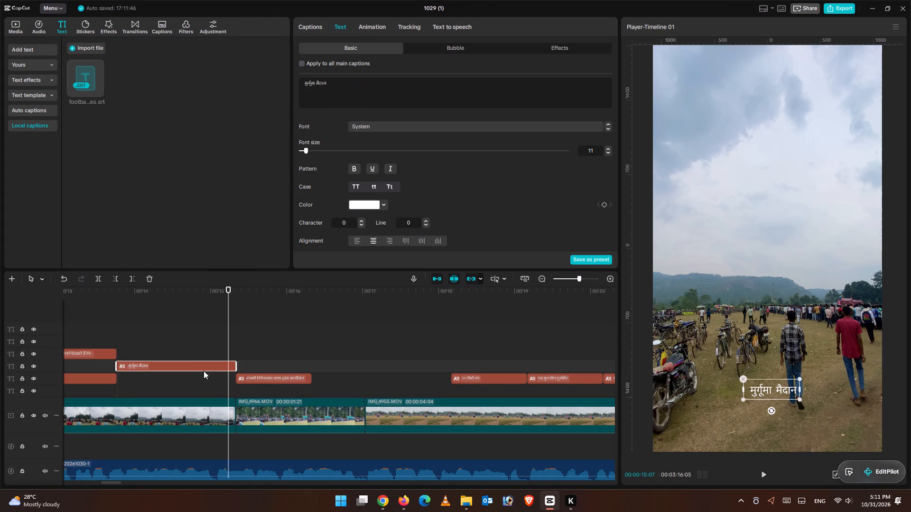
{"action": "left_click", "coordinate": [331, 80]}
{"action": "left_click", "coordinate": [332, 81]}
{"action": "key", "text": "space"}
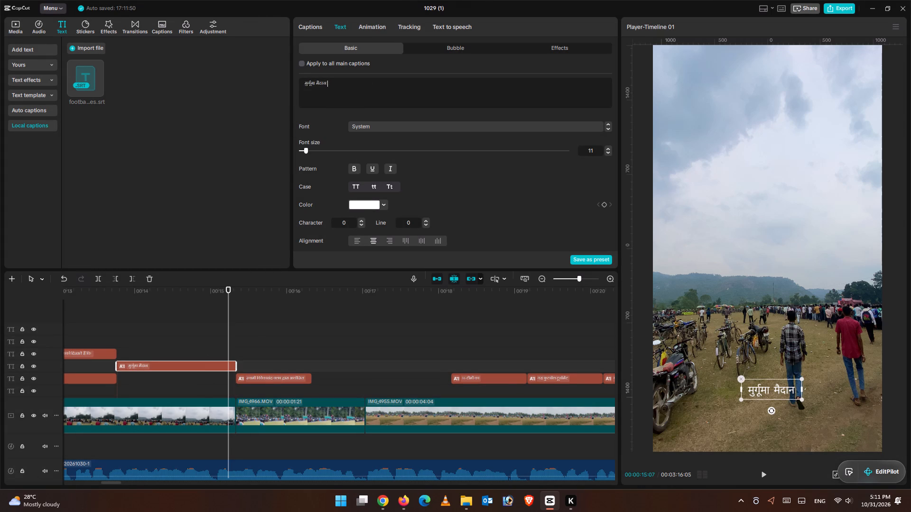
{"action": "key", "text": "ctrl+v"}
Play the "मुर्गूमा मैदान में" section and extend its caption to end with the IMG_4966 clip.
{"action": "left_click", "coordinate": [149, 329]}
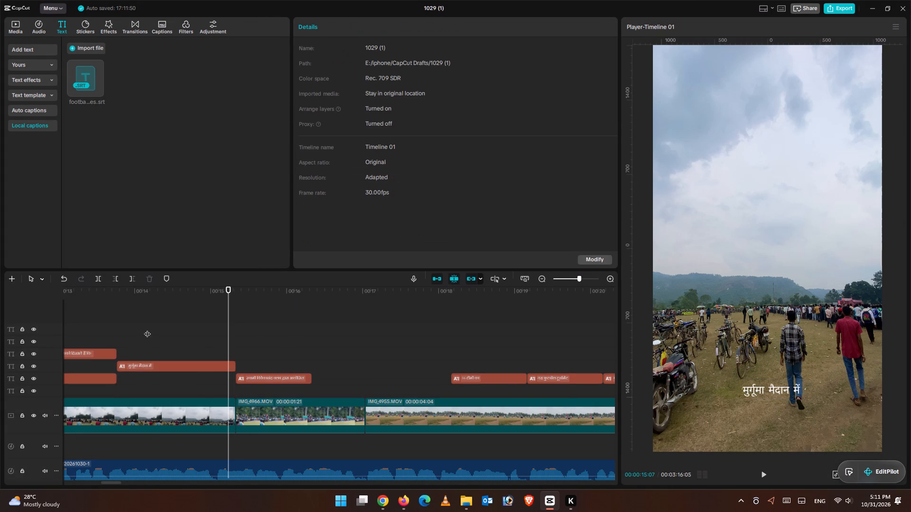
{"action": "left_click", "coordinate": [138, 328]}
{"action": "left_click", "coordinate": [766, 470]}
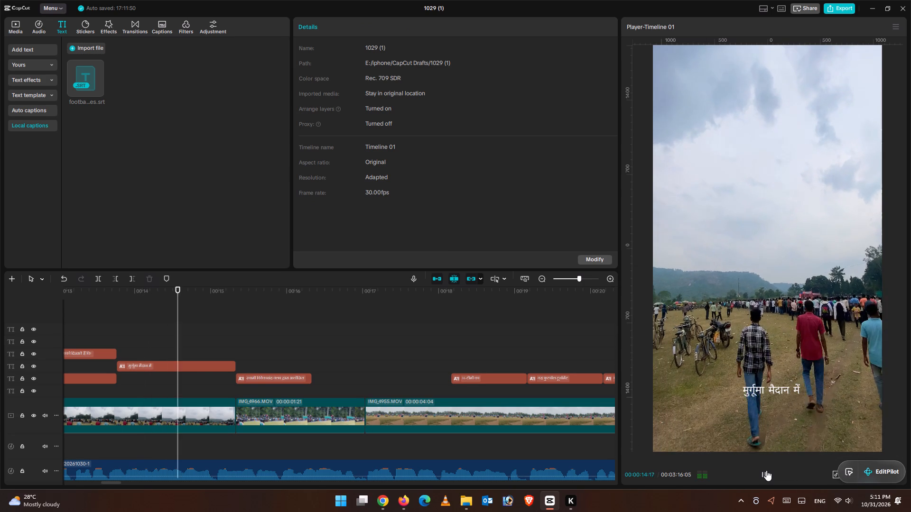
{"action": "left_click", "coordinate": [766, 470]}
{"action": "left_click", "coordinate": [234, 363]}
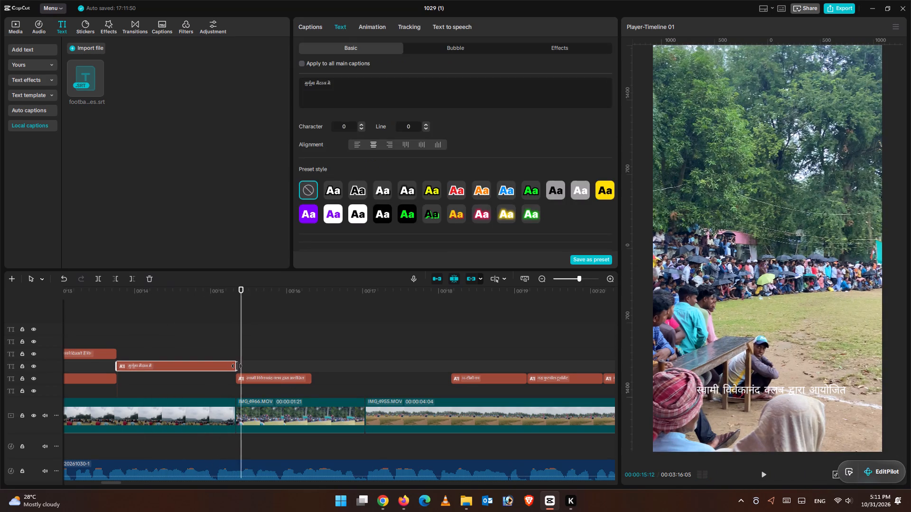
{"action": "left_click_drag", "start_coordinate": [237, 366], "coordinate": [363, 378]}
Play through the IMG_4966 clip to check where the "स्वामी विवेकानंद क्लब द्वारा आयोजित" voice-over wording ends.
{"action": "left_click", "coordinate": [287, 344]}
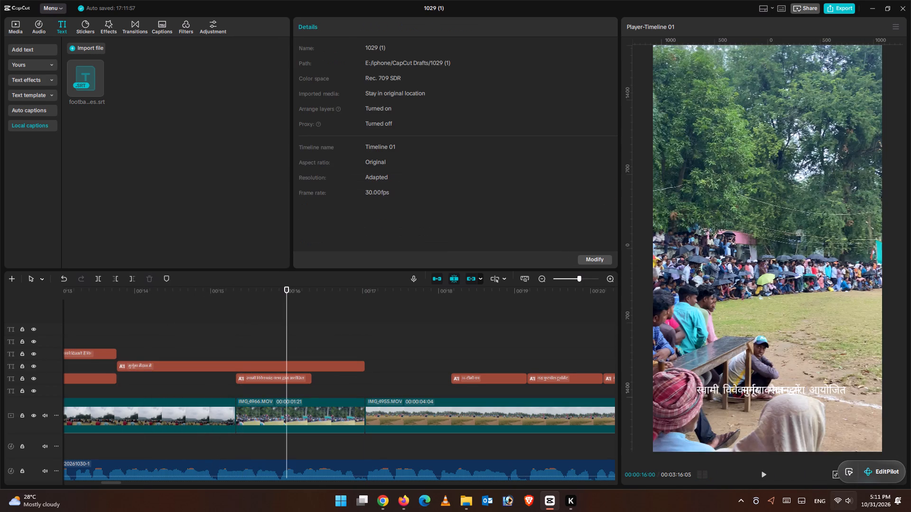
{"action": "left_click", "coordinate": [763, 474]}
{"action": "left_click", "coordinate": [762, 473]}
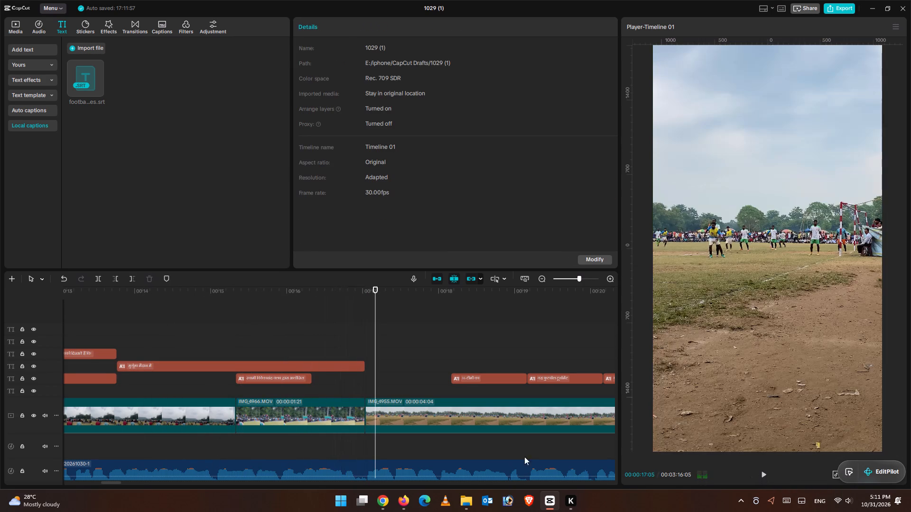
{"action": "left_click", "coordinate": [301, 327]}
{"action": "left_click", "coordinate": [267, 330]}
{"action": "left_click", "coordinate": [762, 471]}
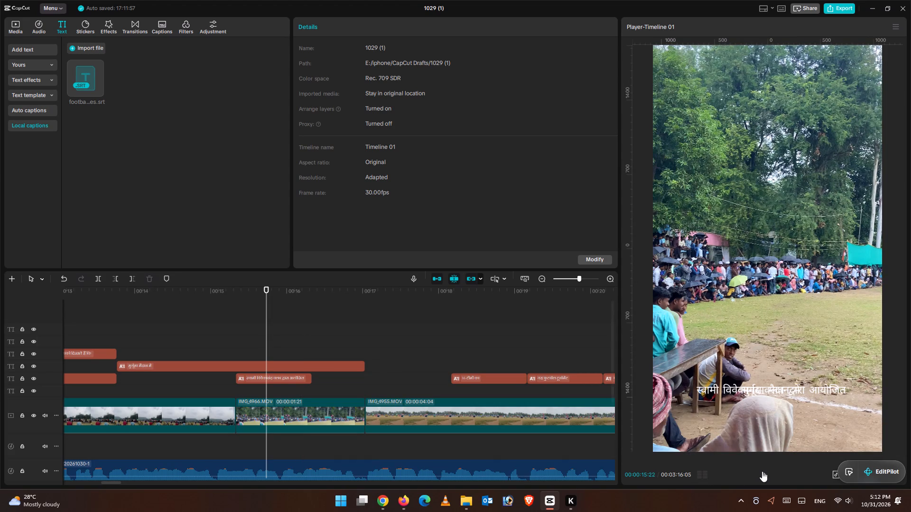
{"action": "left_click", "coordinate": [753, 471]}
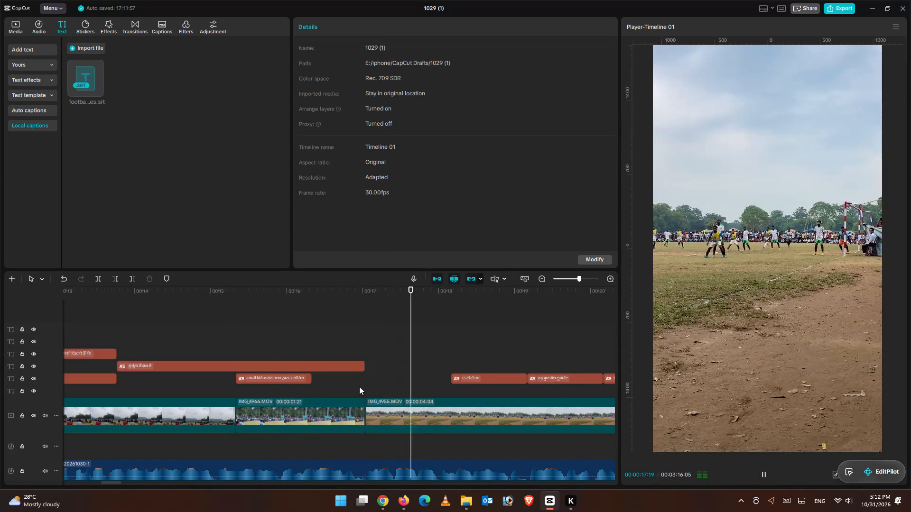
{"action": "left_click", "coordinate": [360, 381]}
{"action": "left_click", "coordinate": [362, 381]}
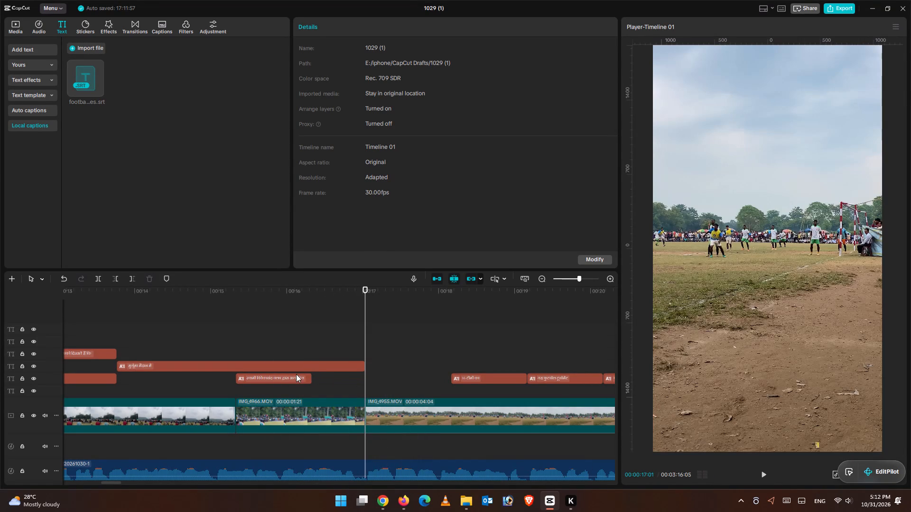
Extend the "स्वामी विवेकानंद क्लब द्वारा आयोजित" caption to end with the IMG_4966 clip, matching the caption above it.
{"action": "left_click", "coordinate": [302, 384]}
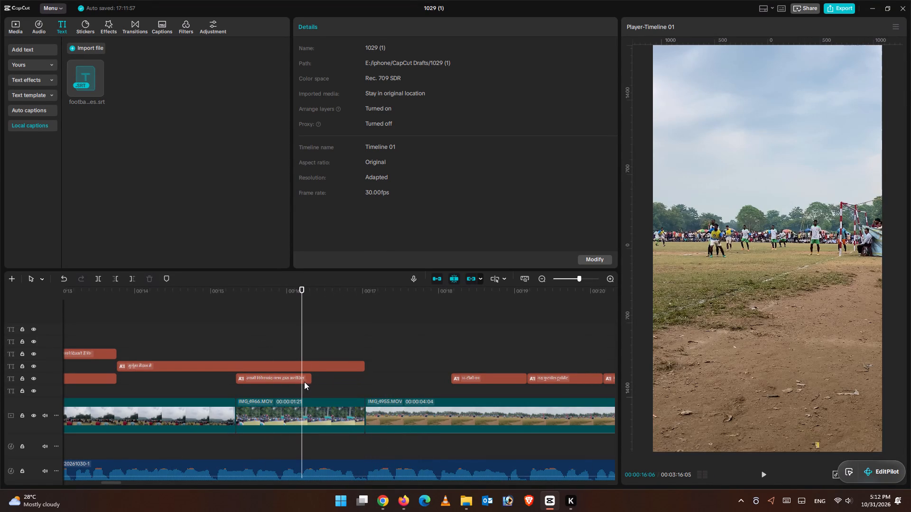
{"action": "left_click", "coordinate": [305, 378]}
{"action": "left_click_drag", "start_coordinate": [310, 378], "coordinate": [367, 378]}
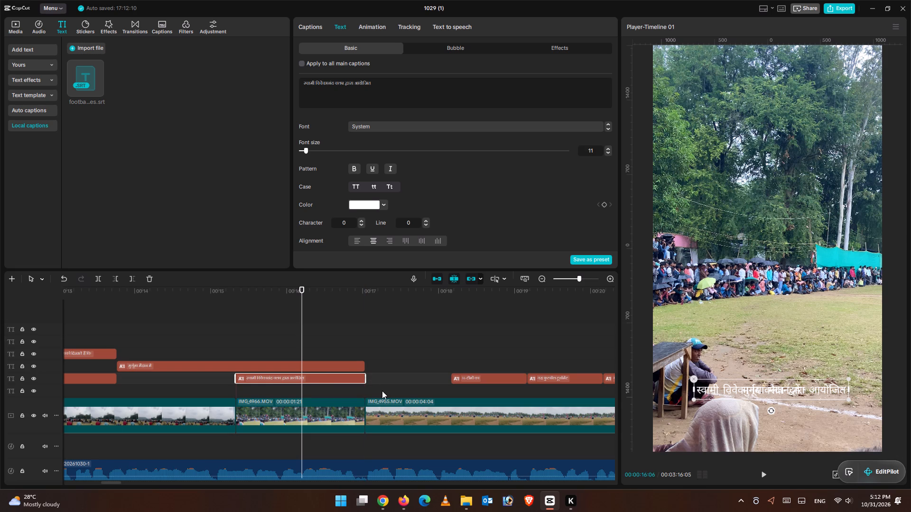
{"action": "left_click", "coordinate": [355, 369]}
{"action": "left_click", "coordinate": [365, 366]}
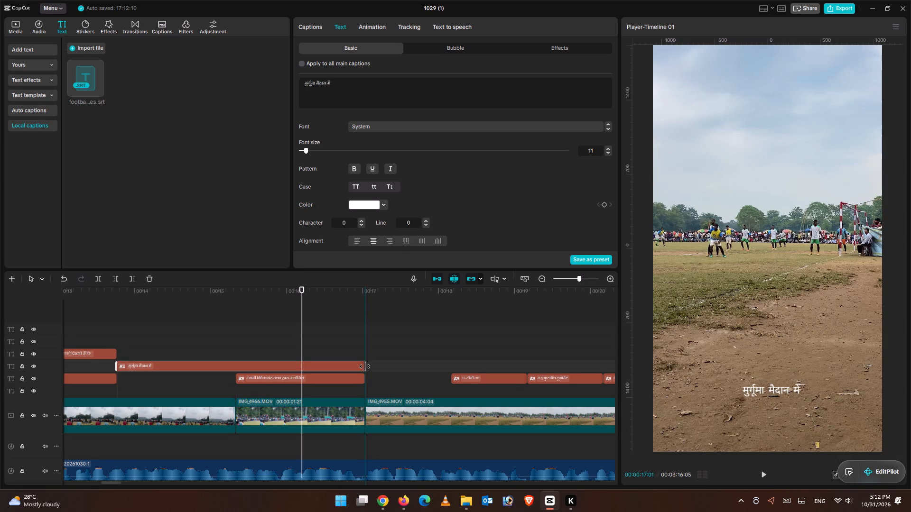
{"action": "left_click", "coordinate": [354, 388]}
Review the "मुर्गूमा मैदान में", "आज आपको दिखाते हैं कि" and "तो चलिए" captions to compare their styling and placement.
{"action": "left_click_drag", "start_coordinate": [358, 320], "coordinate": [258, 334]}
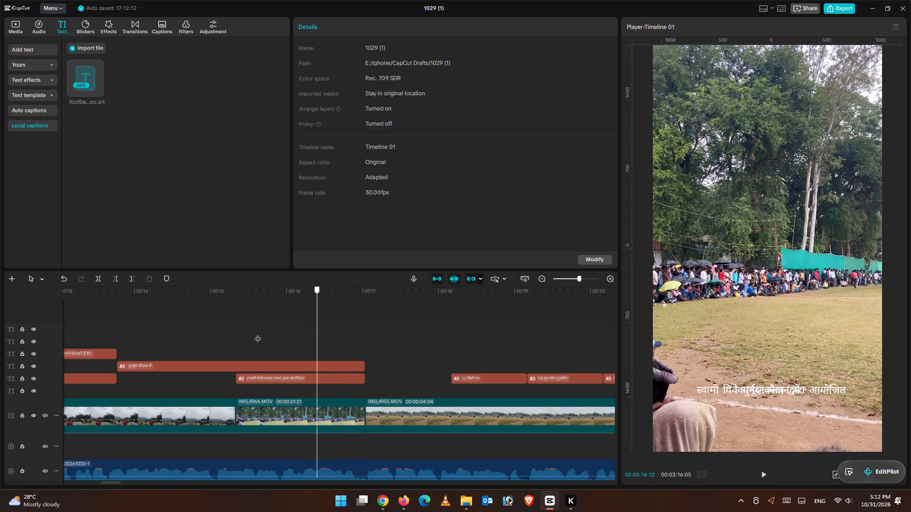
{"action": "left_click_drag", "start_coordinate": [258, 334], "coordinate": [216, 338]}
{"action": "left_click", "coordinate": [210, 365]}
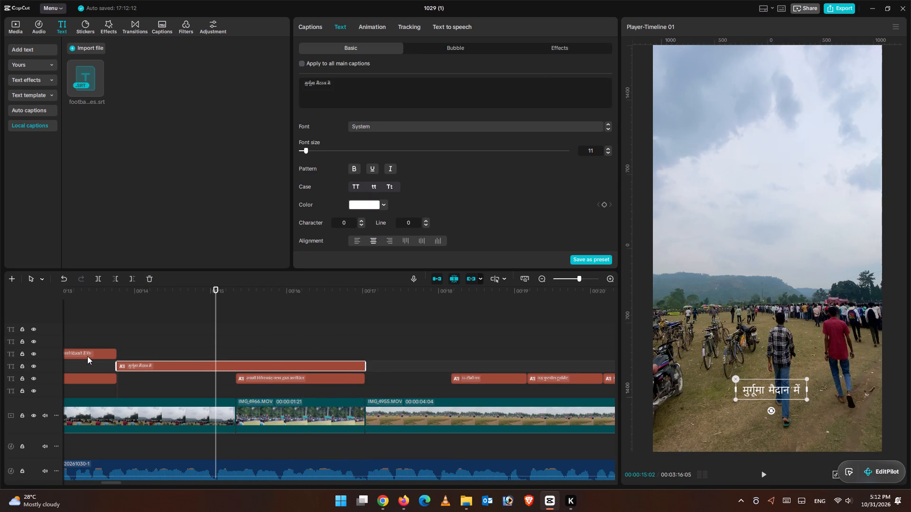
{"action": "left_click", "coordinate": [87, 356]}
{"action": "right_click", "coordinate": [86, 355]}
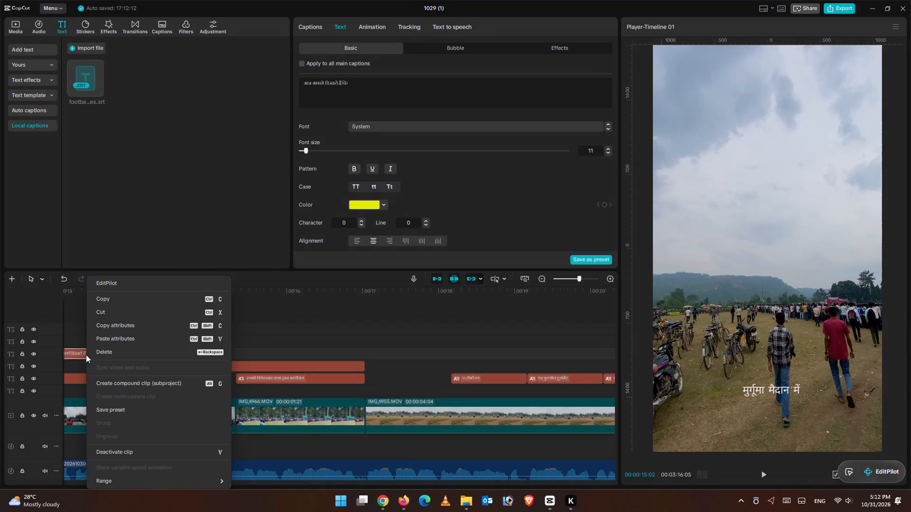
{"action": "left_click", "coordinate": [298, 326]}
{"action": "left_click_drag", "start_coordinate": [214, 296], "coordinate": [91, 300]}
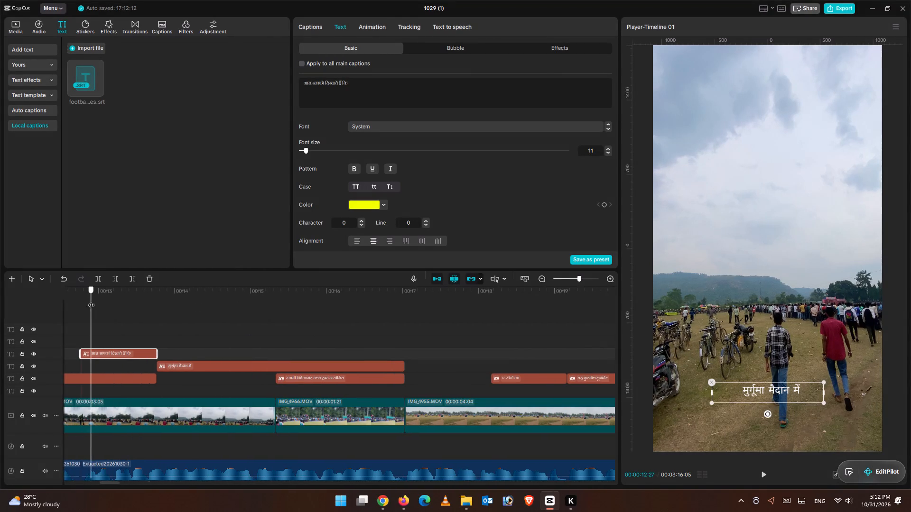
{"action": "left_click_drag", "start_coordinate": [91, 300], "coordinate": [122, 313]}
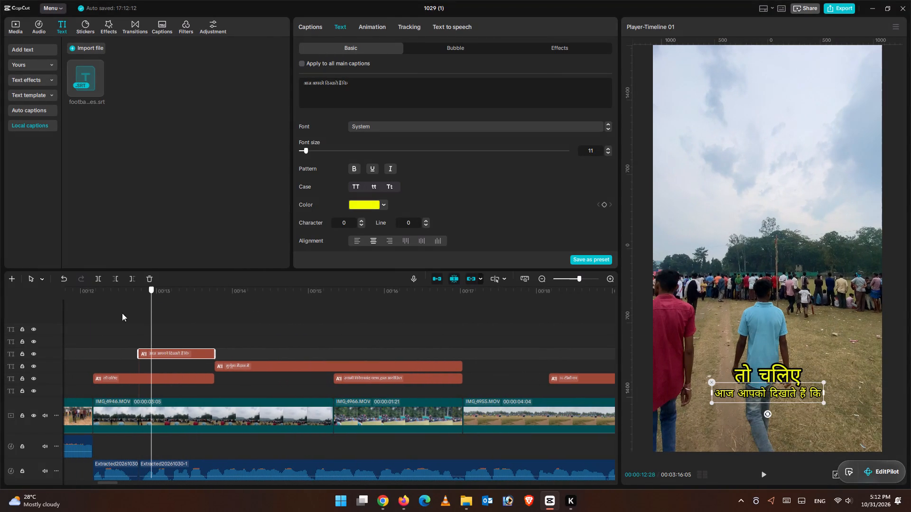
{"action": "left_click_drag", "start_coordinate": [122, 313], "coordinate": [116, 313]}
Copy the "तो चलिए" caption and paste its text style, location size, blend and stroke onto the "मुर्गूमा मैदान में" caption.
{"action": "left_click", "coordinate": [147, 384]}
{"action": "left_click", "coordinate": [150, 379]}
{"action": "right_click", "coordinate": [150, 379]}
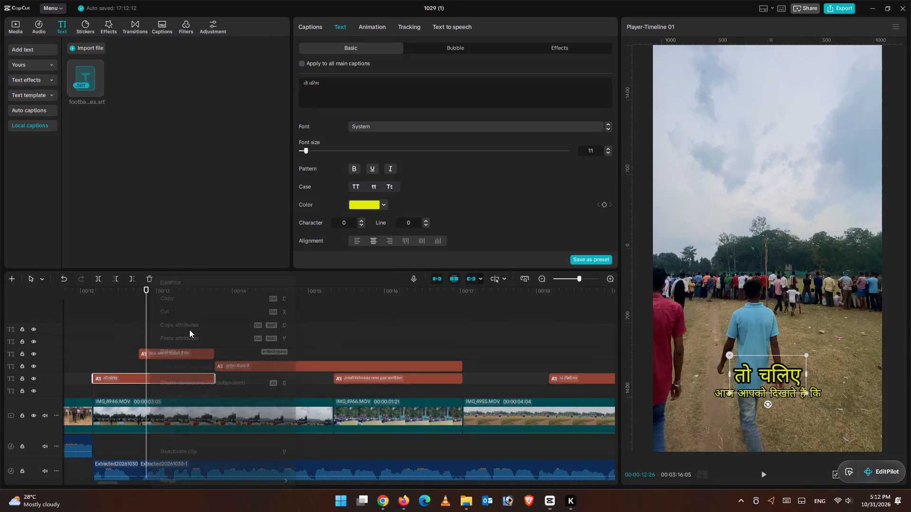
{"action": "left_click", "coordinate": [205, 300]}
{"action": "left_click", "coordinate": [267, 356]}
{"action": "right_click", "coordinate": [267, 371]}
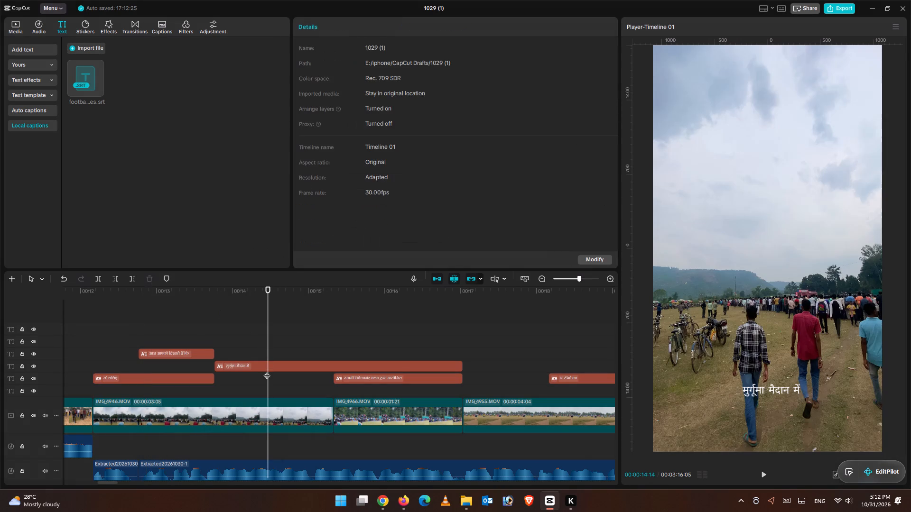
{"action": "right_click", "coordinate": [270, 361]}
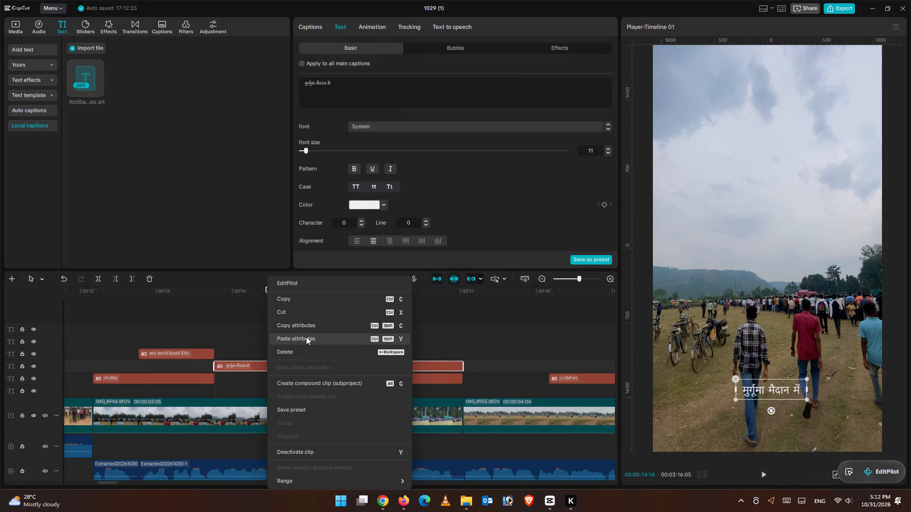
{"action": "left_click", "coordinate": [314, 337]}
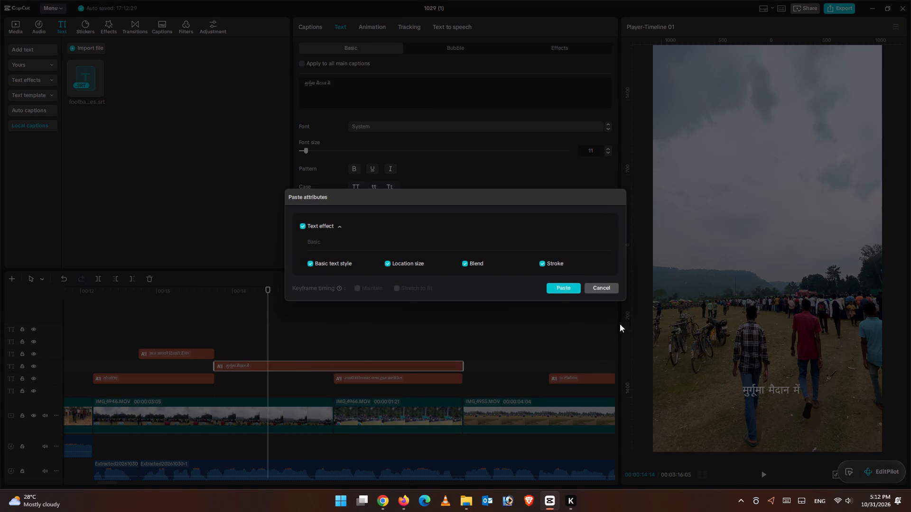
{"action": "left_click", "coordinate": [556, 288]}
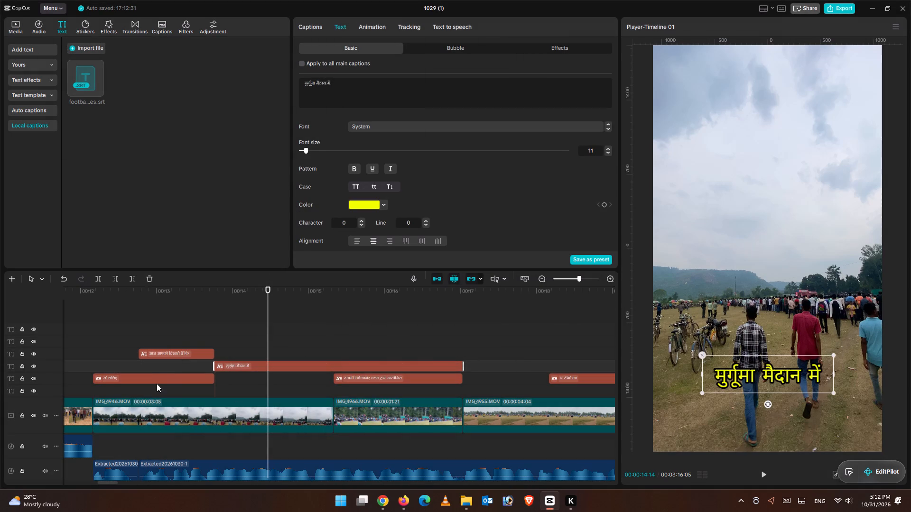
Paste the "आज आपको दिखाते हैं कि" caption's text style, location size, blend and stroke onto the "स्वामी विवेकानंद क्लब द्वारा आयोजित" caption.
{"action": "left_click", "coordinate": [159, 377]}
{"action": "left_click", "coordinate": [168, 352]}
{"action": "right_click", "coordinate": [168, 352]}
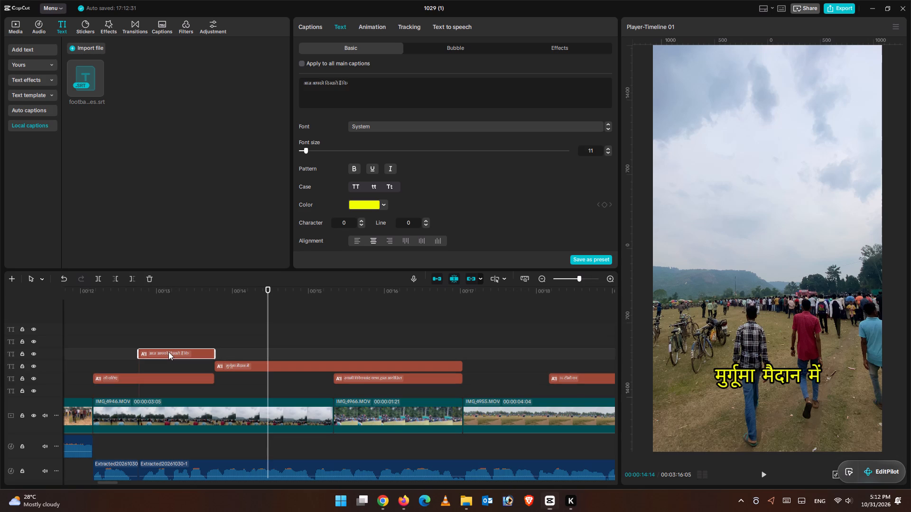
{"action": "left_click", "coordinate": [241, 299]}
{"action": "left_click", "coordinate": [356, 380]}
{"action": "key", "text": "ctrl+v"}
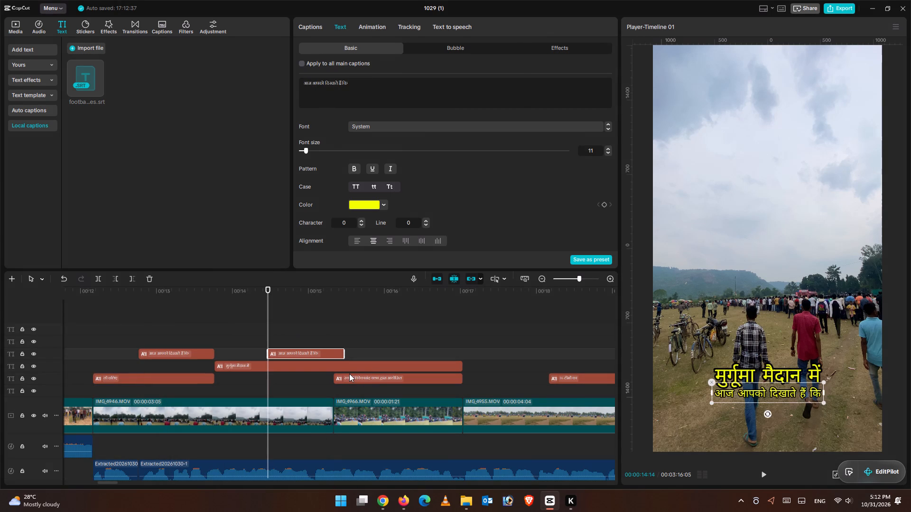
{"action": "key", "text": "ctrl+z"}
{"action": "left_click", "coordinate": [361, 377]}
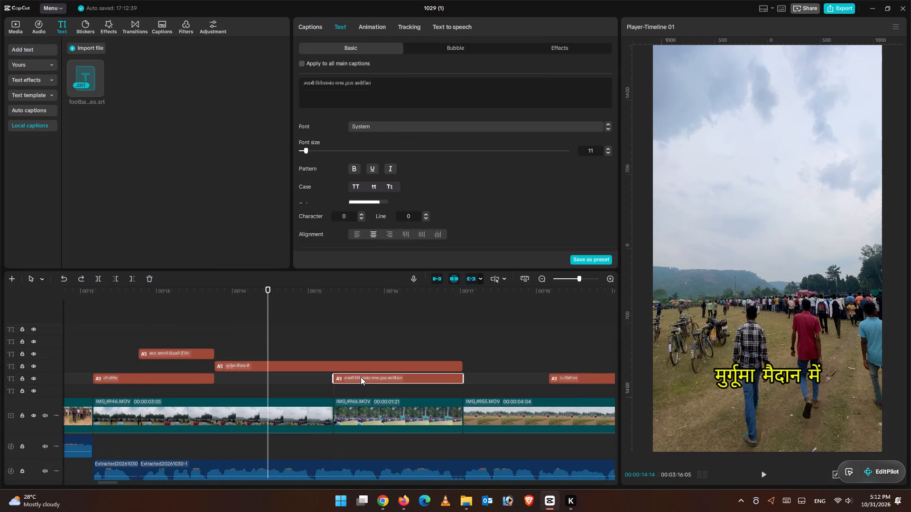
{"action": "right_click", "coordinate": [380, 377]}
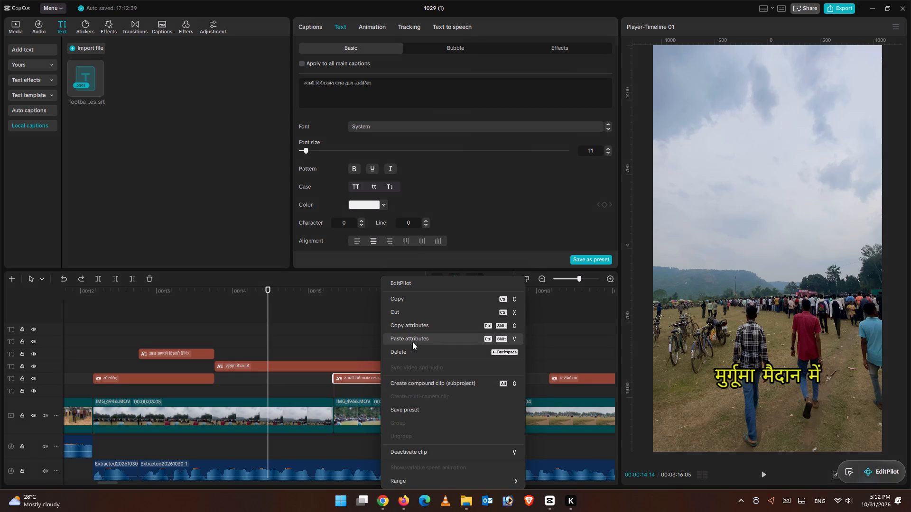
{"action": "left_click", "coordinate": [412, 342]}
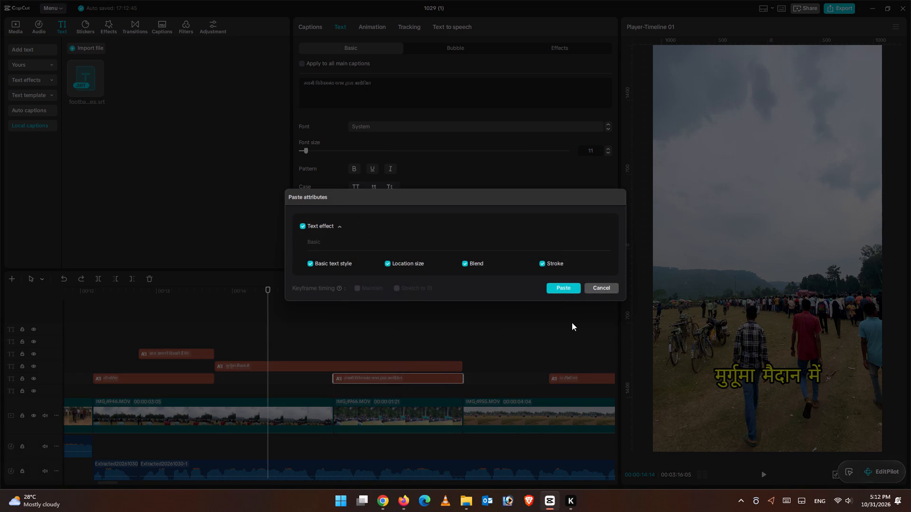
{"action": "left_click", "coordinate": [567, 291]}
{"action": "left_click", "coordinate": [77, 333]}
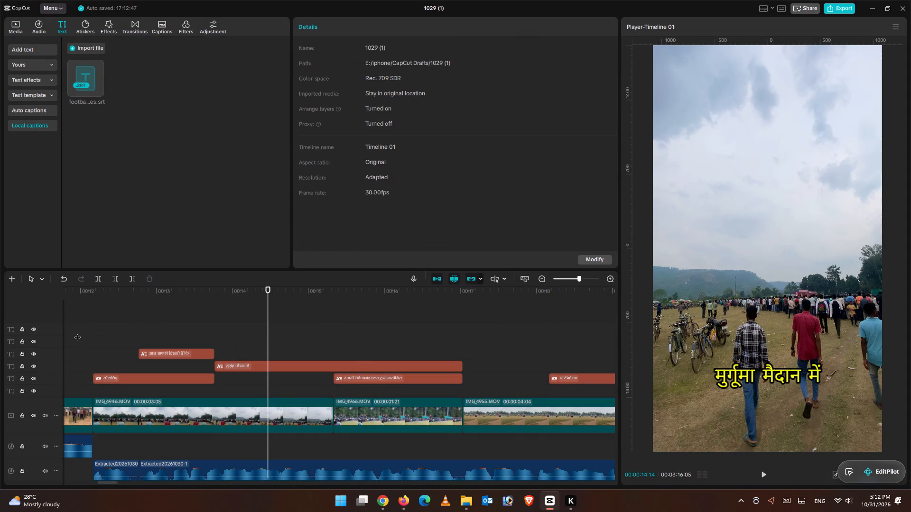
Play the restyled captions and move the "16 टीमों का" caption to start with the IMG_4955 clip.
{"action": "left_click", "coordinate": [763, 474]}
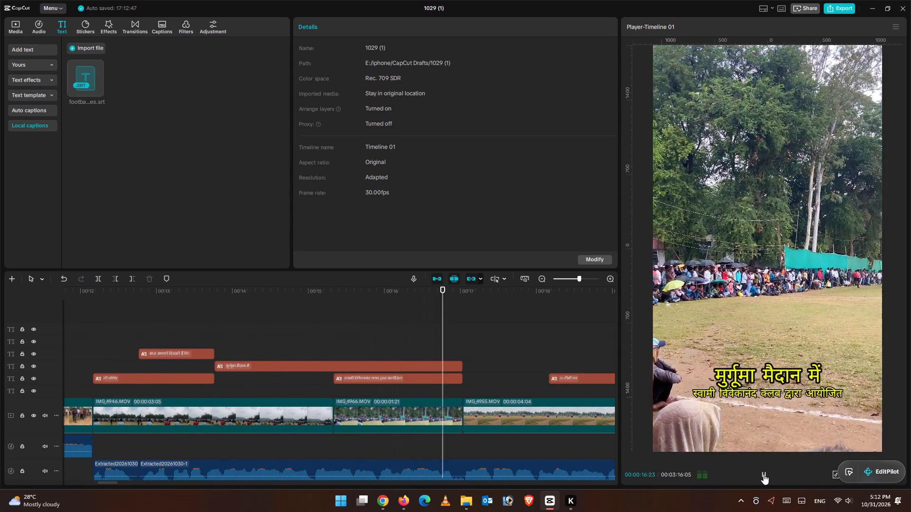
{"action": "left_click", "coordinate": [763, 474]}
{"action": "left_click_drag", "start_coordinate": [577, 376], "coordinate": [495, 383]}
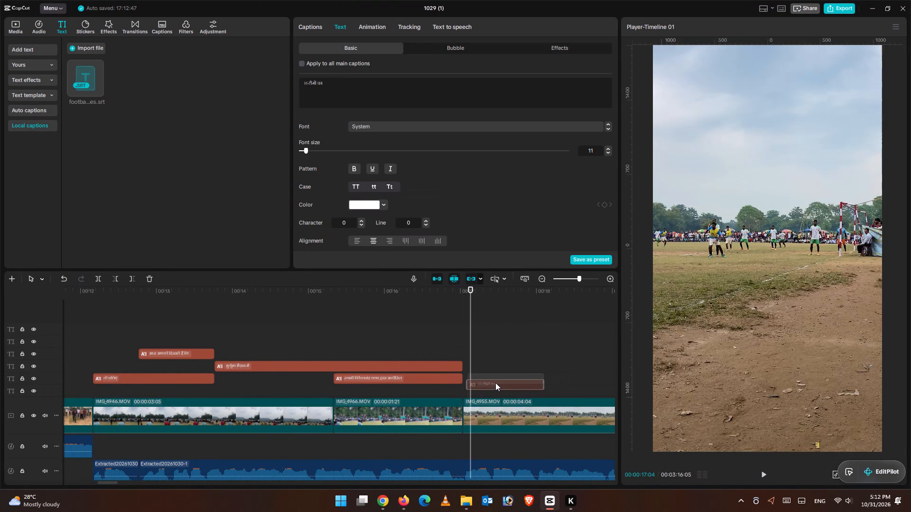
{"action": "left_click_drag", "start_coordinate": [495, 383], "coordinate": [493, 383]}
{"action": "left_click", "coordinate": [437, 336]}
Play the "16 टीमों का" section and trim the end of its caption to 00:00:18:00.
{"action": "left_click", "coordinate": [764, 474]}
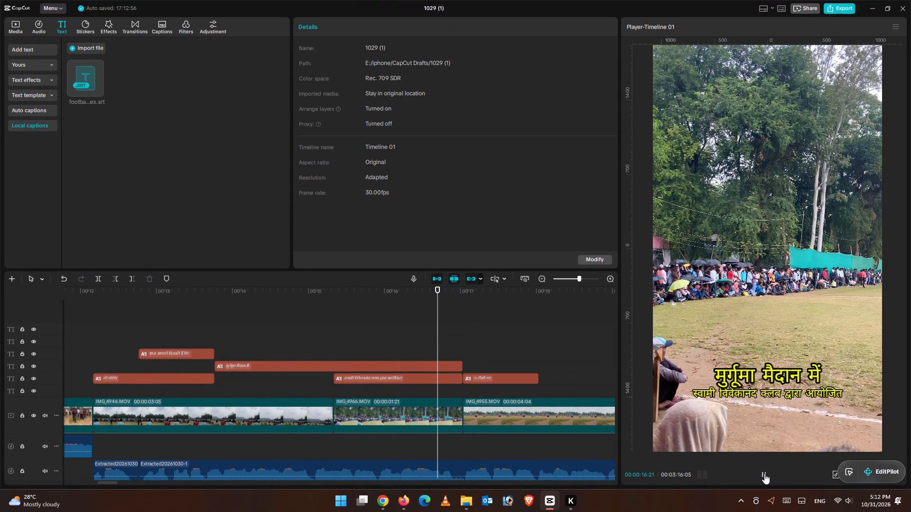
{"action": "left_click", "coordinate": [764, 474]}
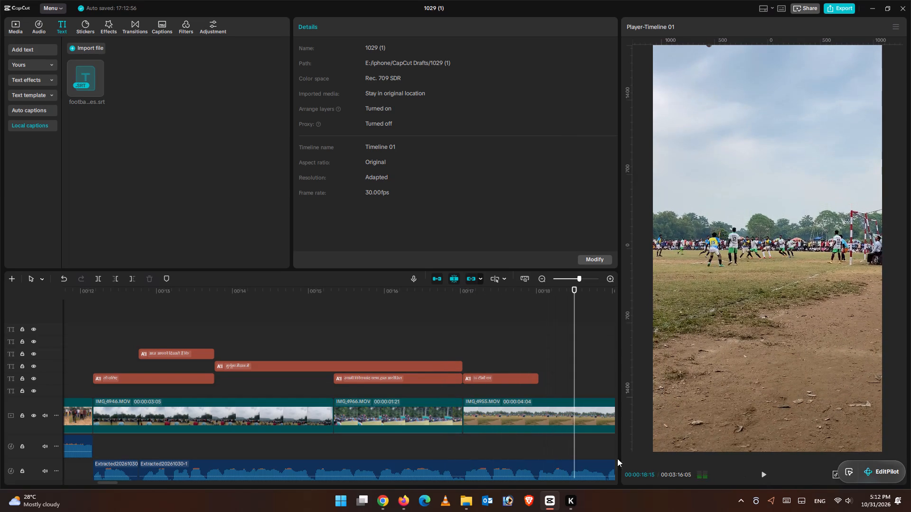
{"action": "left_click", "coordinate": [473, 346]}
{"action": "left_click", "coordinate": [764, 481]}
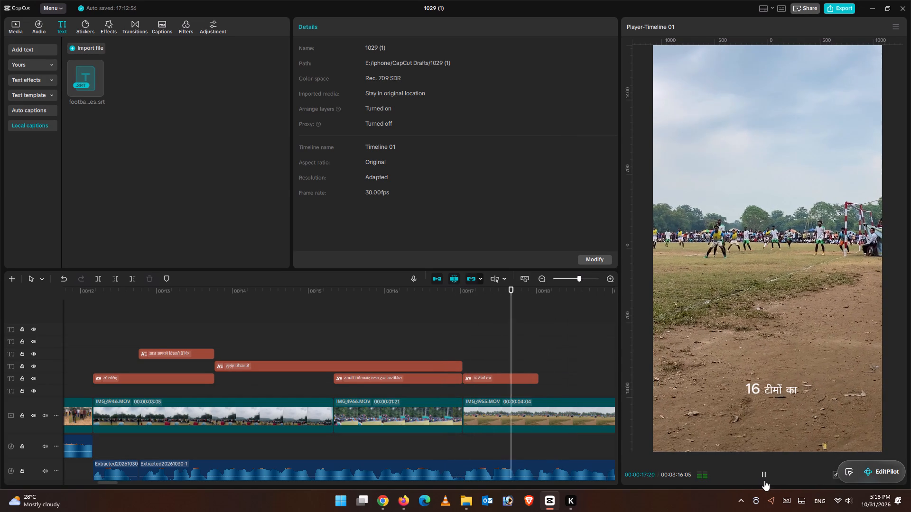
{"action": "left_click", "coordinate": [764, 480]}
{"action": "left_click", "coordinate": [529, 338]}
{"action": "left_click", "coordinate": [530, 339]}
{"action": "left_click_drag", "start_coordinate": [530, 339], "coordinate": [536, 345]}
{"action": "left_click", "coordinate": [531, 376]}
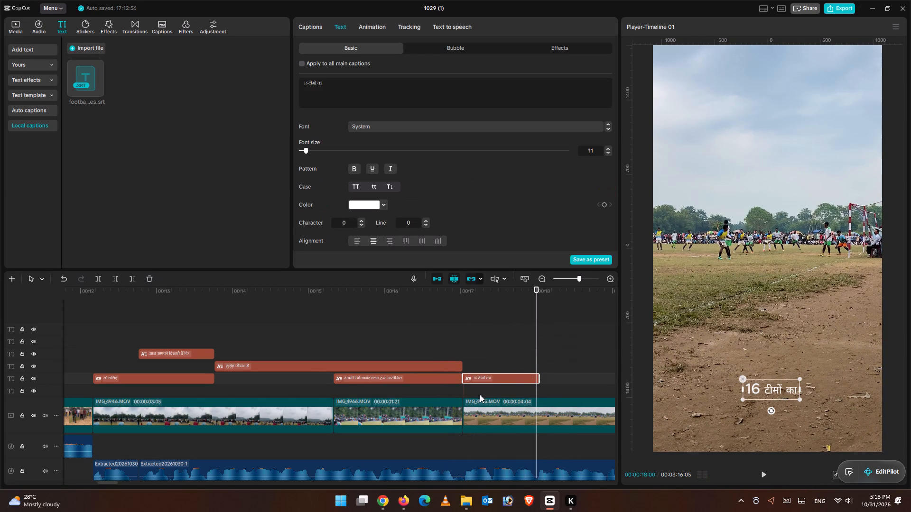
{"action": "left_click", "coordinate": [133, 281]}
Move the "यह फुटबॉल टूर्नामेंट" caption to the lowest caption track, starting right where "16 टीमों का" ends.
{"action": "key", "text": "ctrl+minus"}
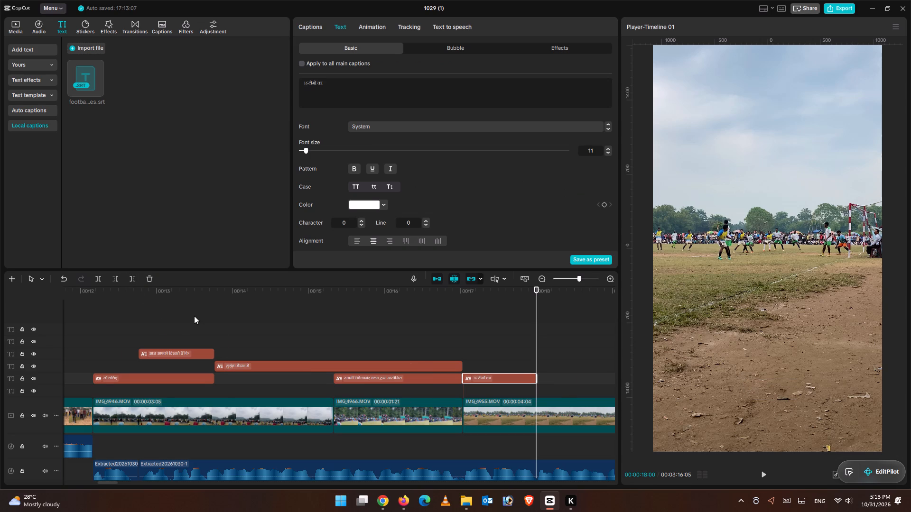
{"action": "key", "text": "ctrl+minus"}
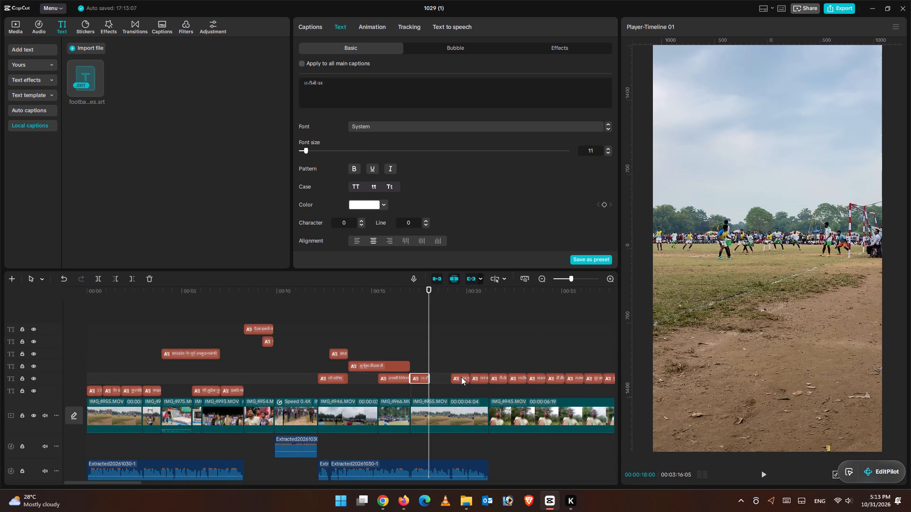
{"action": "left_click_drag", "start_coordinate": [461, 377], "coordinate": [441, 387]}
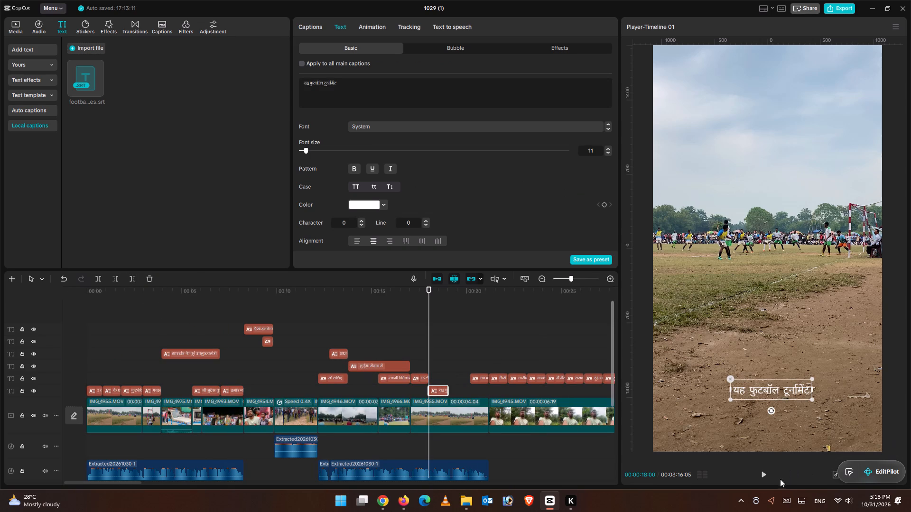
Play the "यह फुटबॉल टूर्नामेंट" section and extend the end of its caption to 00:00:19:06.
{"action": "left_click", "coordinate": [768, 477]}
{"action": "left_click", "coordinate": [768, 476]}
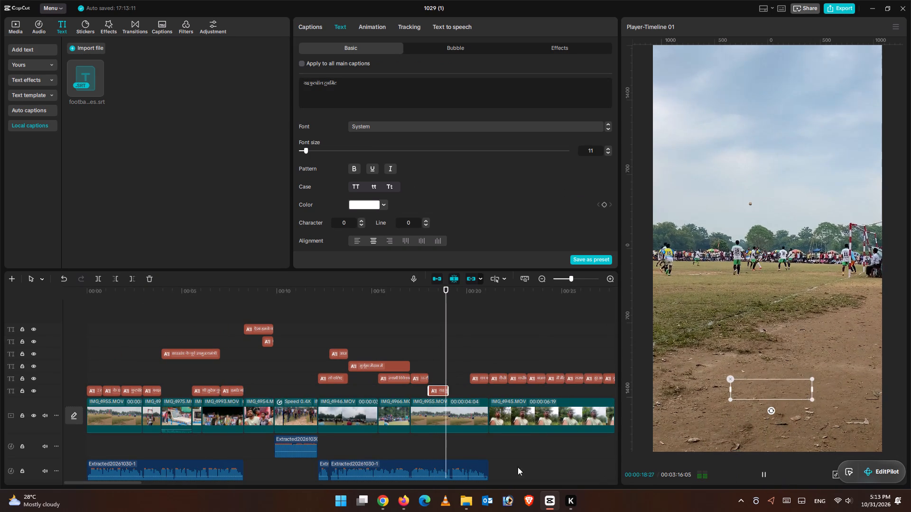
{"action": "left_click", "coordinate": [438, 365]}
{"action": "key", "text": "ctrl+equal"}
{"action": "key", "text": "ctrl+equal"}
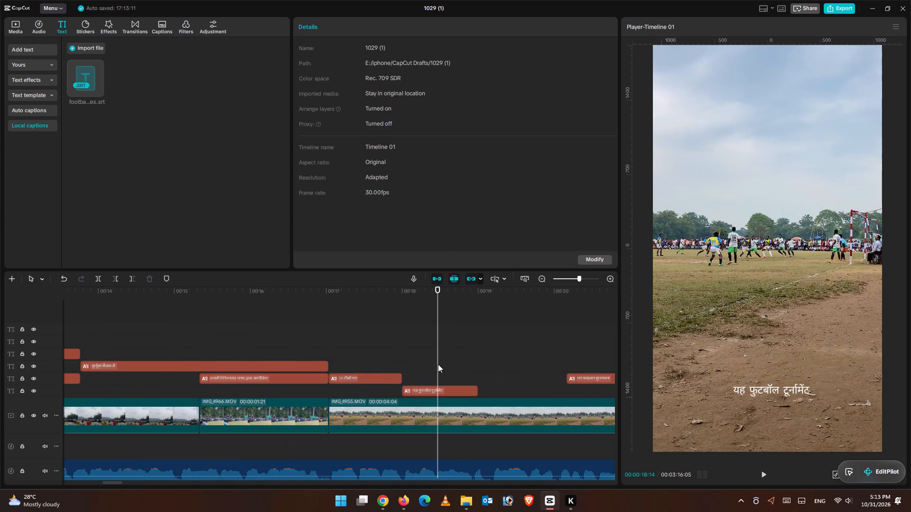
{"action": "left_click", "coordinate": [765, 470]}
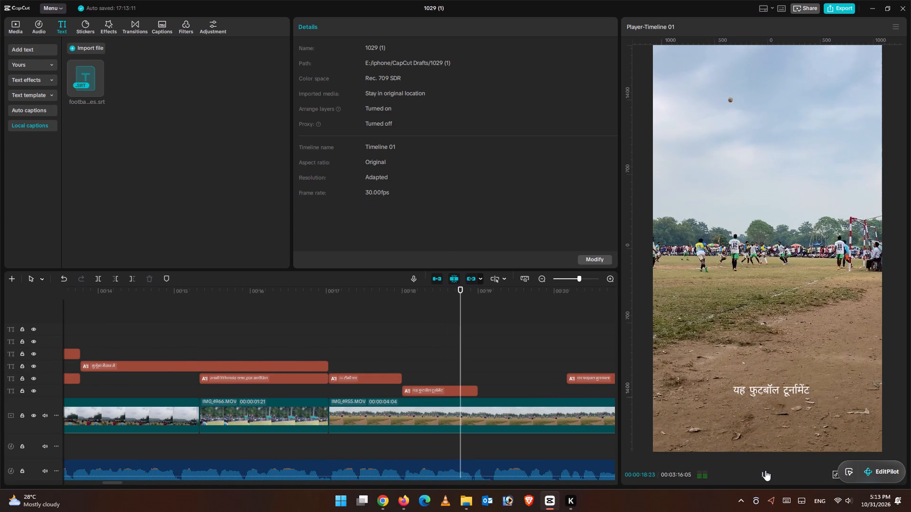
{"action": "left_click", "coordinate": [765, 470]}
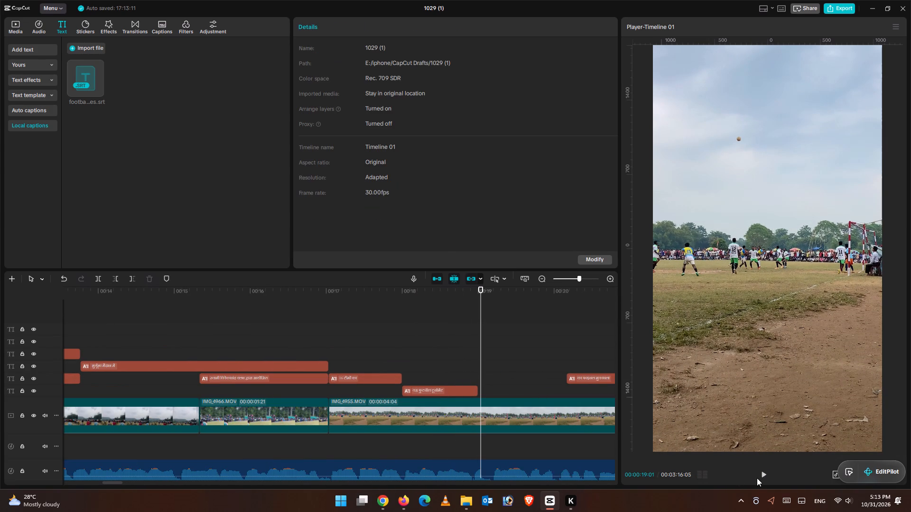
{"action": "left_click", "coordinate": [757, 476]}
{"action": "left_click", "coordinate": [761, 474]}
{"action": "left_click", "coordinate": [761, 474]}
{"action": "left_click", "coordinate": [489, 381]}
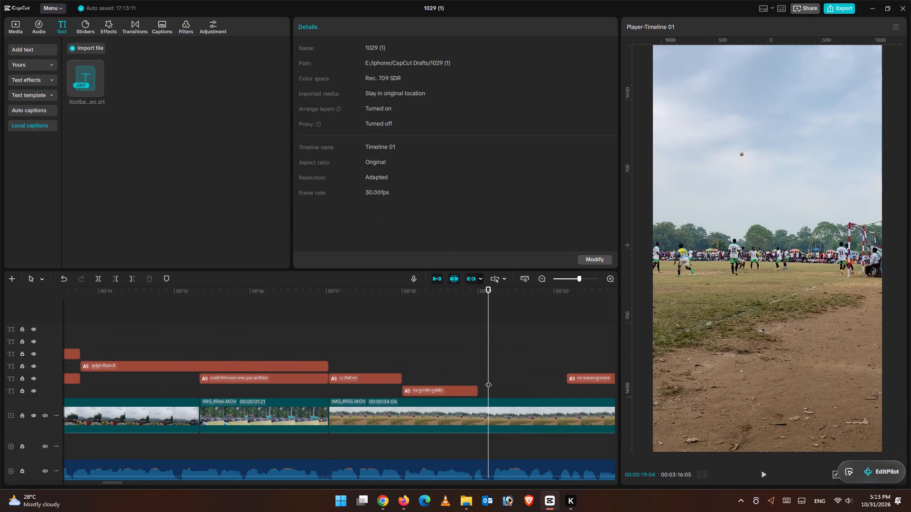
{"action": "left_click_drag", "start_coordinate": [488, 380], "coordinate": [495, 388]}
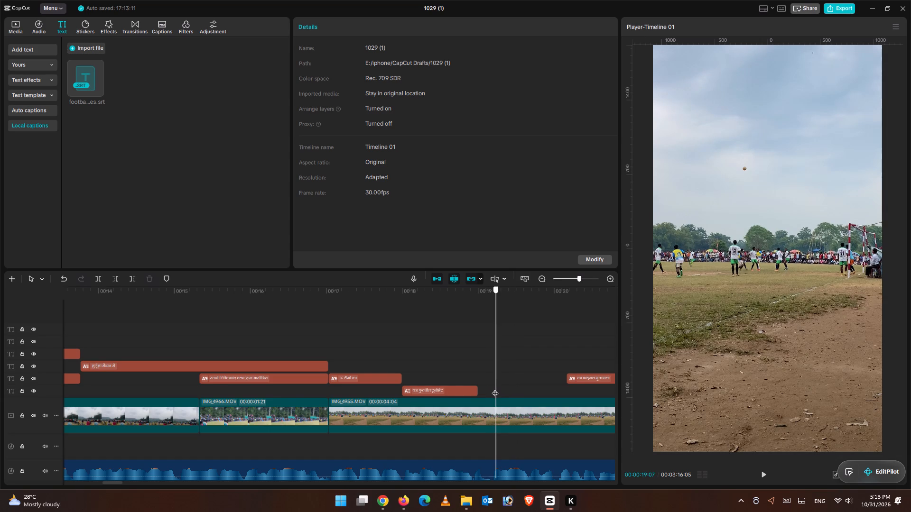
{"action": "left_click_drag", "start_coordinate": [495, 388], "coordinate": [494, 389]}
{"action": "left_click", "coordinate": [474, 391]}
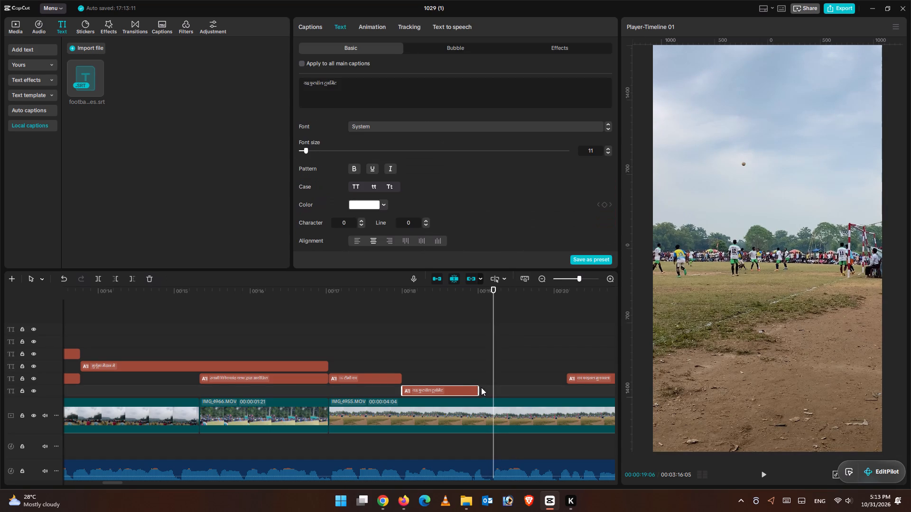
{"action": "left_click_drag", "start_coordinate": [480, 392], "coordinate": [488, 393]}
{"action": "left_click_drag", "start_coordinate": [488, 393], "coordinate": [492, 393]}
Extend the "16 टीमों का" caption so it ends together with the "यह फुटबॉल टूर्नामेंट" caption.
{"action": "left_click", "coordinate": [398, 379]}
{"action": "left_click_drag", "start_coordinate": [403, 378], "coordinate": [418, 378]}
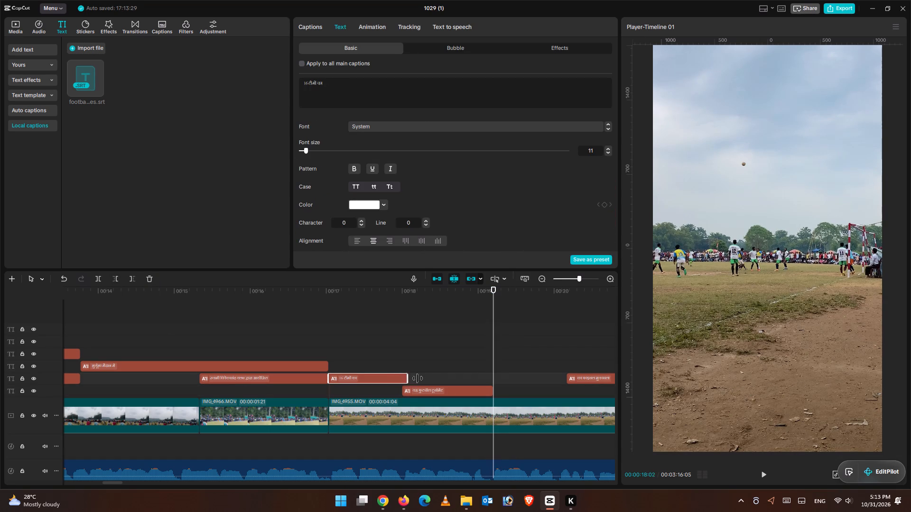
{"action": "left_click_drag", "start_coordinate": [418, 378], "coordinate": [493, 384]}
Move the "का फाइनल मुकाबला" caption earlier to start at 00:00:19:06, on its own track above "16 टीमों का".
{"action": "left_click_drag", "start_coordinate": [585, 377], "coordinate": [561, 375]}
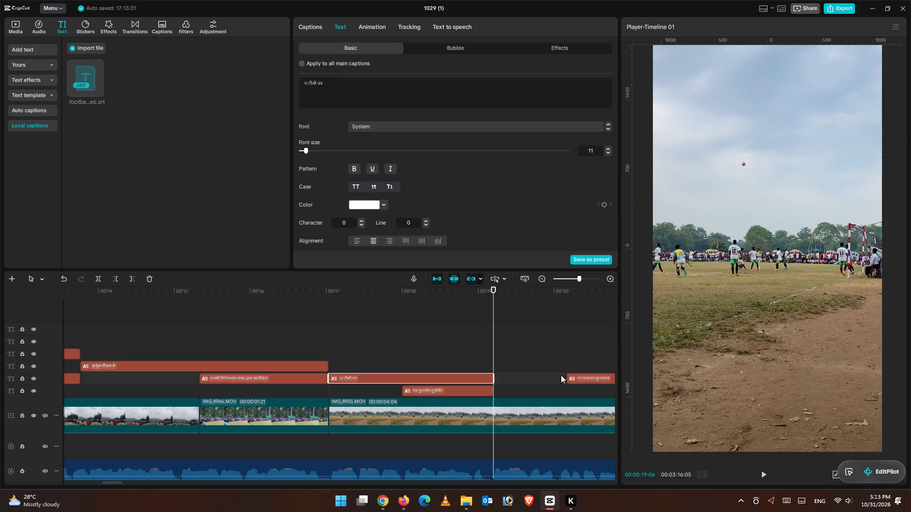
{"action": "left_click_drag", "start_coordinate": [561, 375], "coordinate": [512, 373]}
{"action": "left_click", "coordinate": [515, 381]}
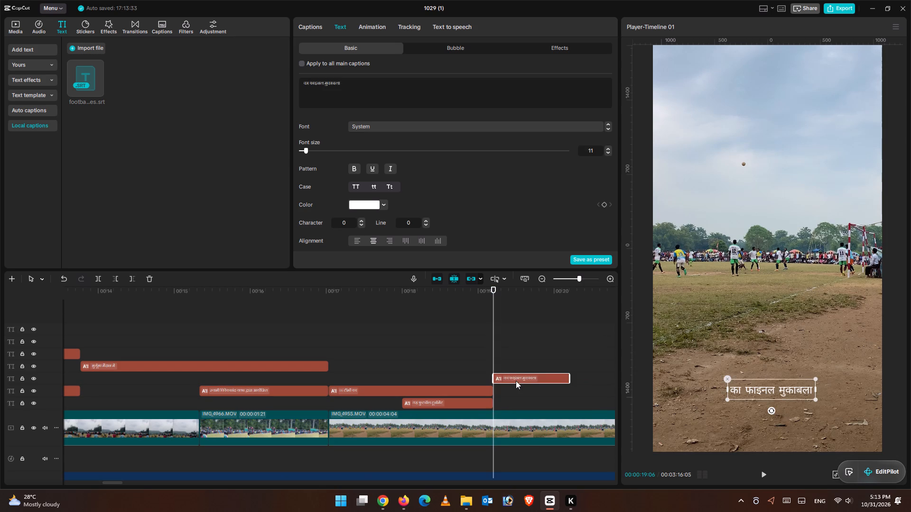
Move the word "का" from the start of "का फाइनल मुकाबला" to the end of the "यह फुटबॉल टूर्नामेंट" caption.
{"action": "left_click_drag", "start_coordinate": [308, 85], "coordinate": [302, 85]}
{"action": "left_click_drag", "start_coordinate": [302, 85], "coordinate": [300, 85]}
{"action": "key", "text": "ctrl+c"}
{"action": "key", "text": "BackSpace"}
{"action": "left_click", "coordinate": [467, 404]}
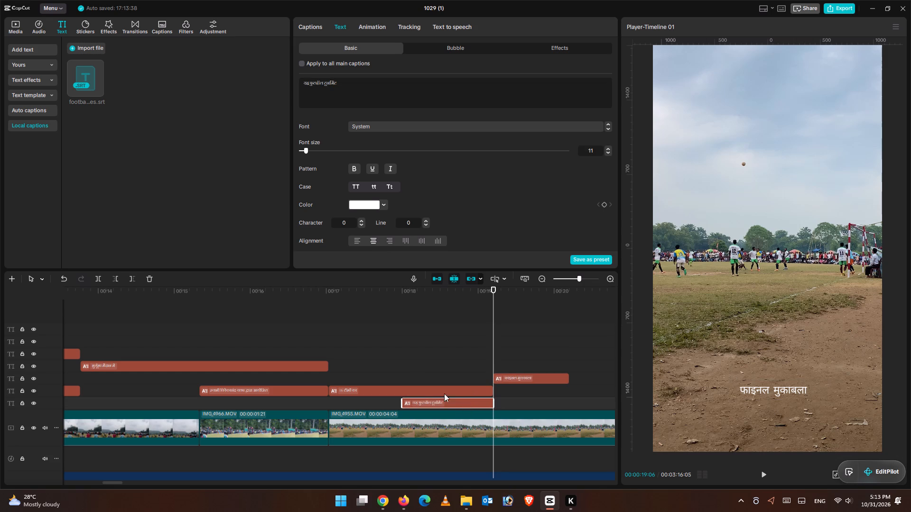
{"action": "left_click", "coordinate": [339, 90]}
{"action": "key", "text": "space"}
{"action": "key", "text": "ctrl+v"}
Position the "यह फुटबॉल टूर्नामेंट का" caption directly beneath the "16 टीमों का" line in the frame.
{"action": "left_click", "coordinate": [446, 365]}
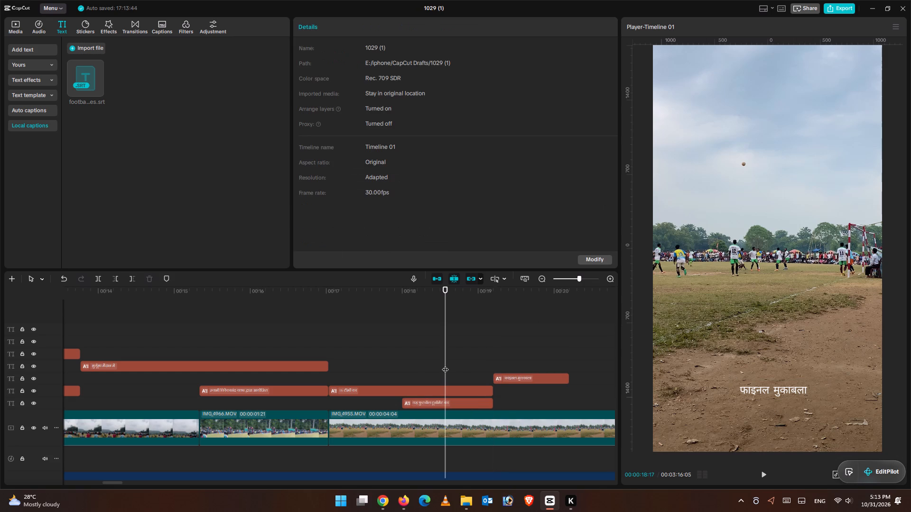
{"action": "left_click", "coordinate": [453, 402]}
{"action": "left_click_drag", "start_coordinate": [791, 389], "coordinate": [795, 411]}
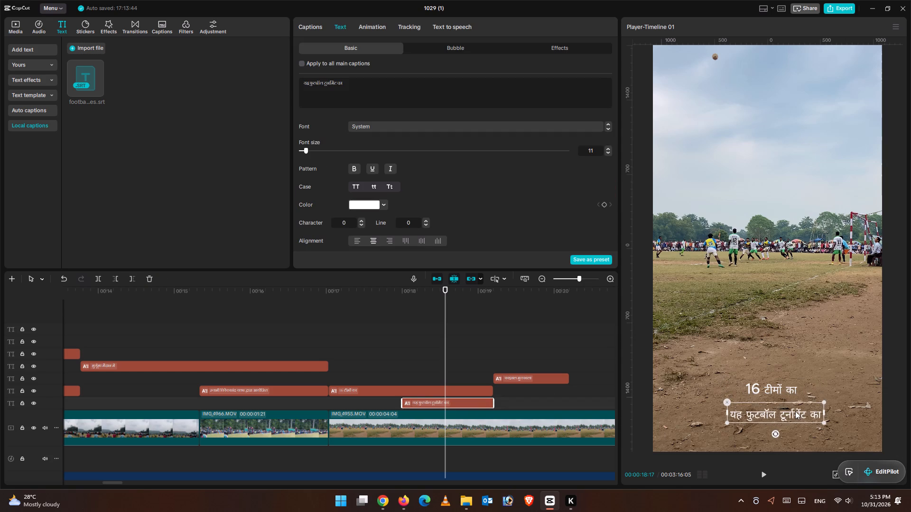
{"action": "left_click_drag", "start_coordinate": [795, 411], "coordinate": [794, 409]}
{"action": "left_click", "coordinate": [780, 411]}
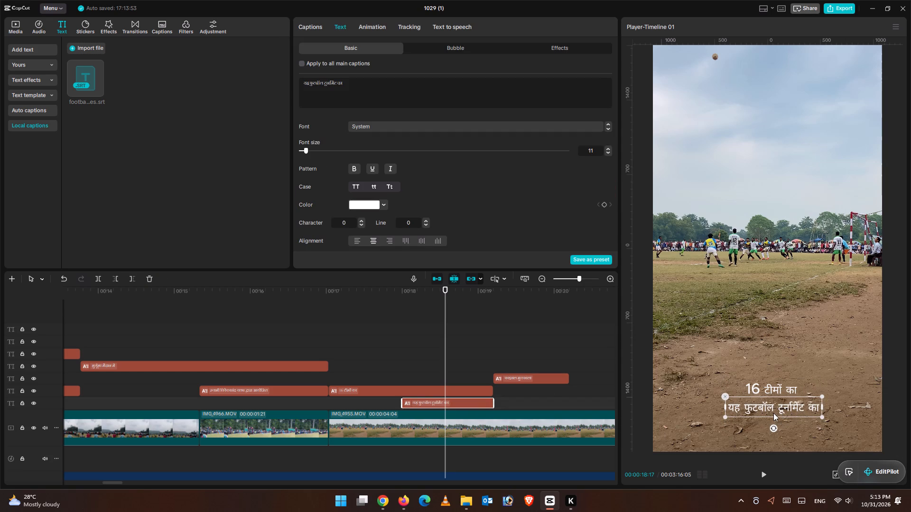
Play the stacked captions and the "फाइनल मुकाबला" section to check their timing against the voice-over.
{"action": "left_click", "coordinate": [481, 357]}
{"action": "left_click", "coordinate": [765, 474]}
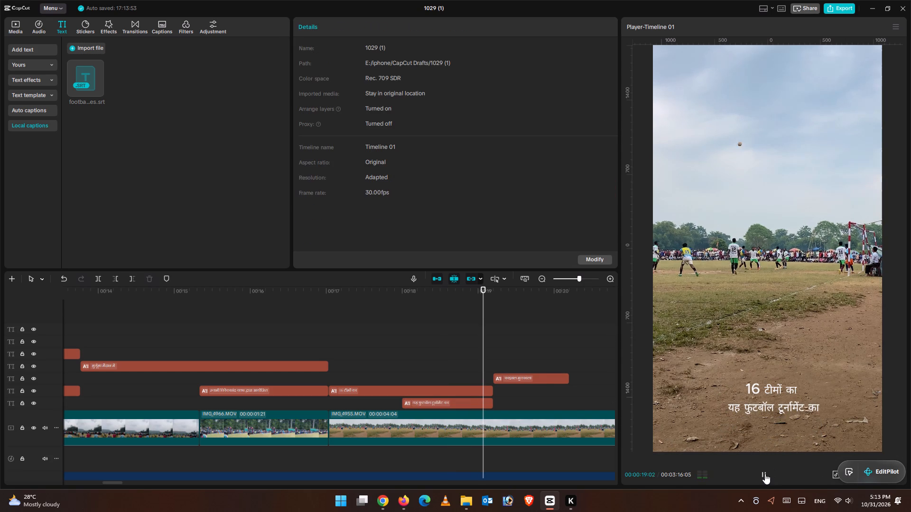
{"action": "left_click", "coordinate": [764, 474]}
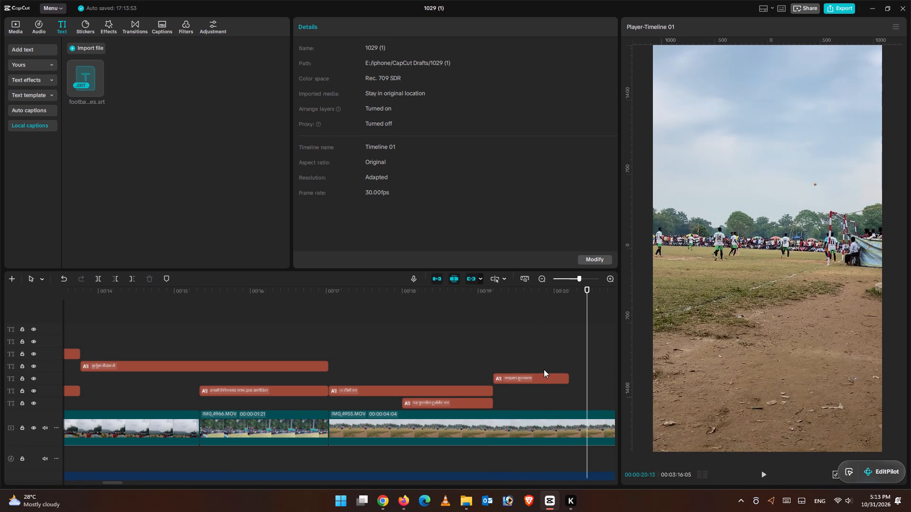
{"action": "left_click", "coordinate": [520, 359]}
{"action": "left_click", "coordinate": [765, 473]}
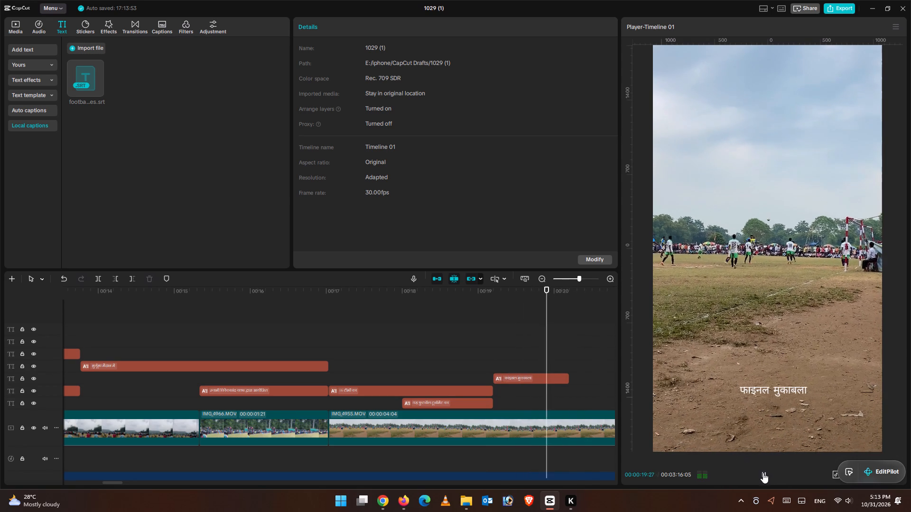
{"action": "left_click", "coordinate": [759, 471]}
{"action": "left_click", "coordinate": [560, 357]}
{"action": "left_click_drag", "start_coordinate": [560, 357], "coordinate": [567, 361]}
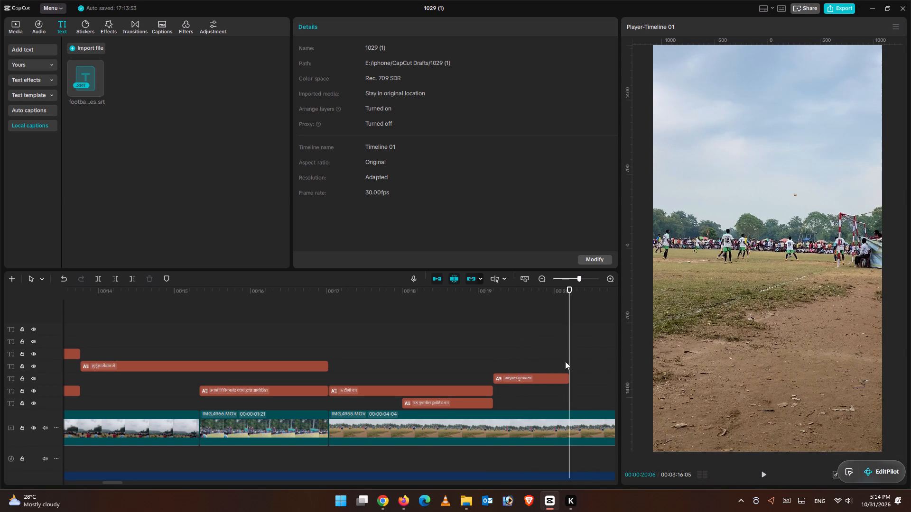
{"action": "scroll", "coordinate": [561, 401], "scroll_direction": "down", "scroll_amount": 2}
{"action": "left_click_drag", "start_coordinate": [567, 405], "coordinate": [558, 404]}
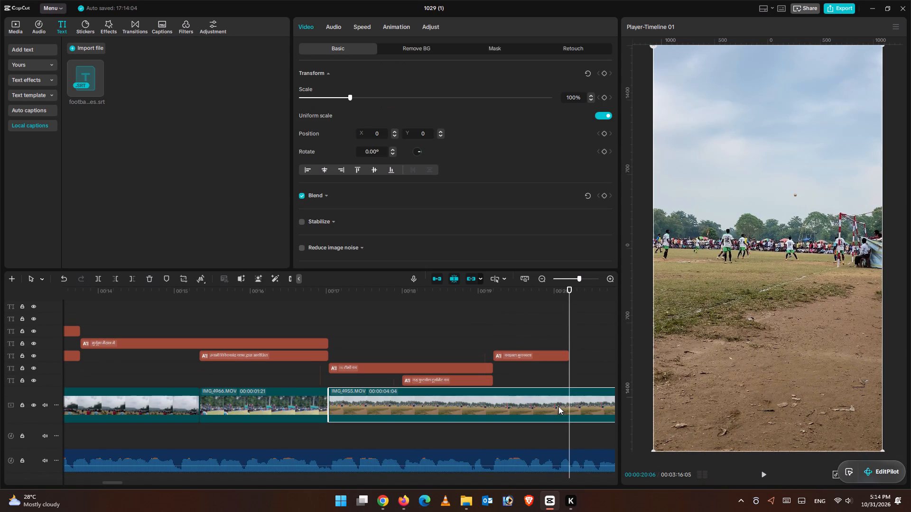
{"action": "left_click", "coordinate": [559, 331]}
{"action": "left_click", "coordinate": [520, 320]}
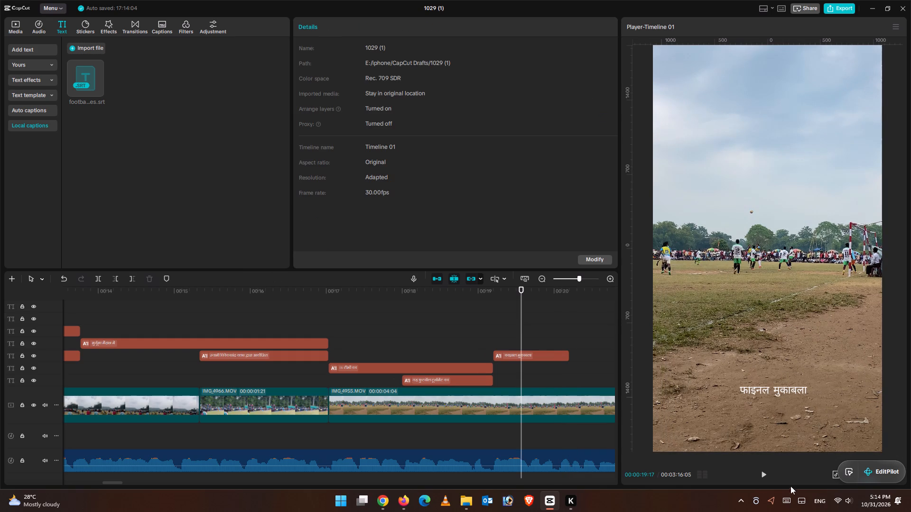
{"action": "left_click", "coordinate": [769, 477]}
{"action": "left_click", "coordinate": [758, 472]}
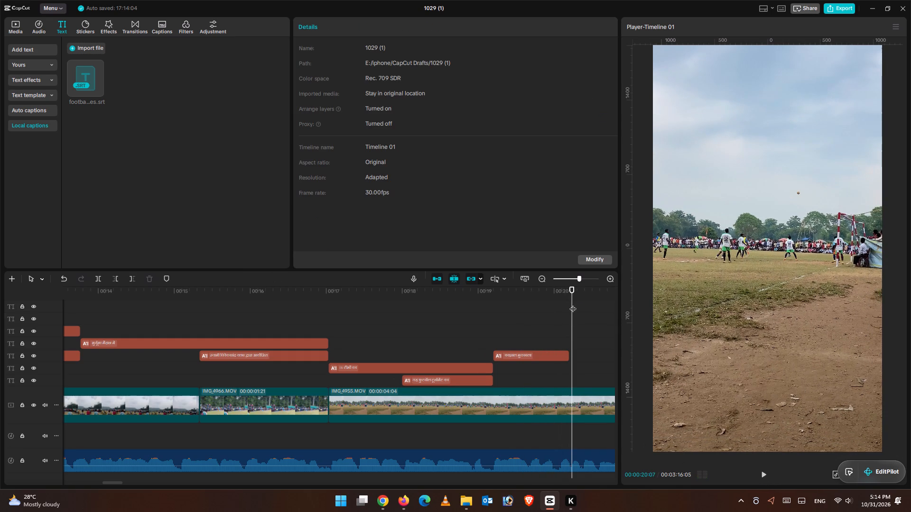
Move the "कैसे संपन्न हुआ।" caption to start at 00:00:20:02, on the track below "फाइनल मुकाबला".
{"action": "left_click_drag", "start_coordinate": [573, 304], "coordinate": [559, 306]}
{"action": "left_click", "coordinate": [564, 359]}
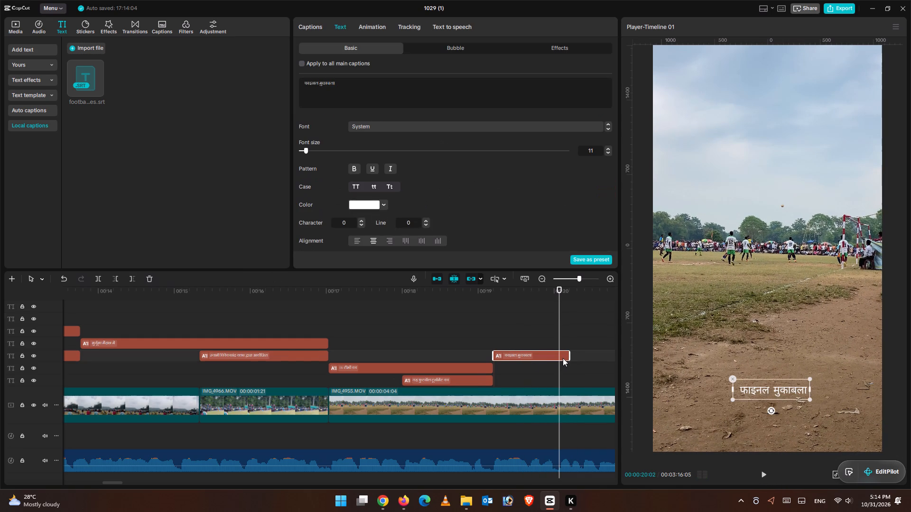
{"action": "key", "text": "ctrl+minus"}
{"action": "key", "text": "ctrl+minus"}
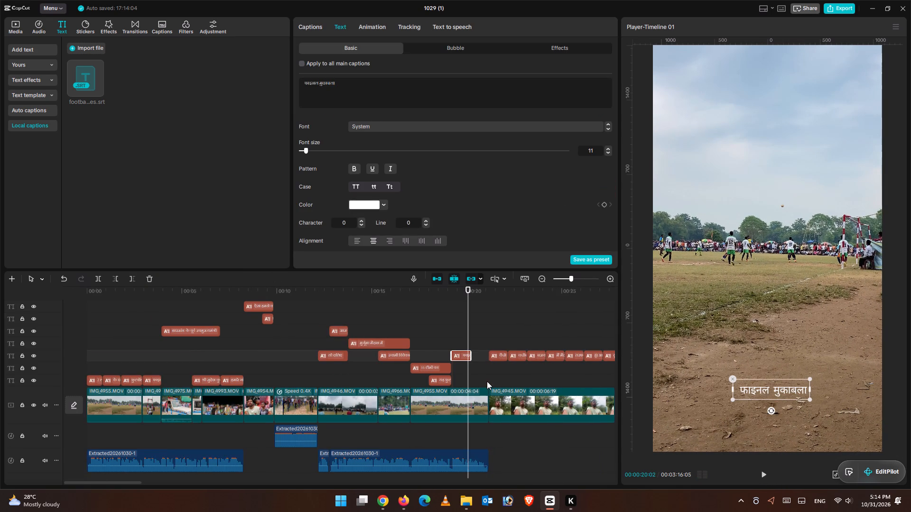
{"action": "left_click_drag", "start_coordinate": [497, 354], "coordinate": [478, 365]}
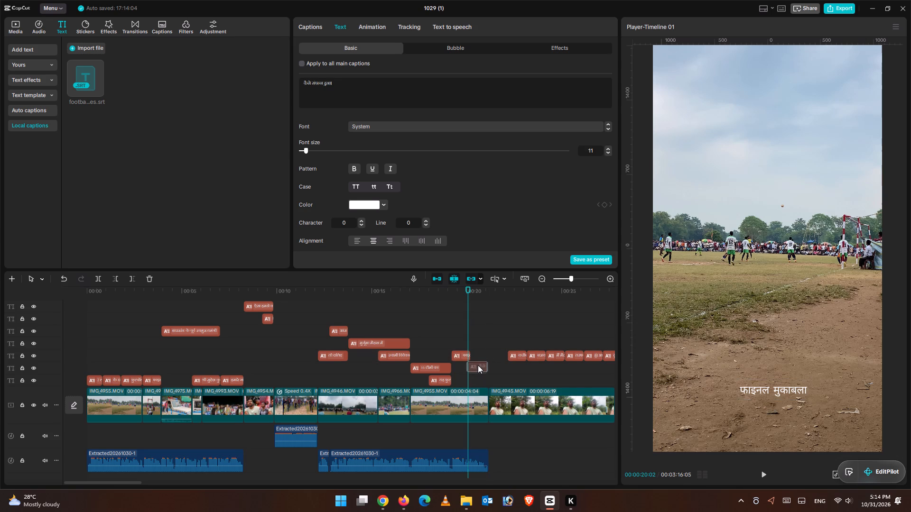
{"action": "left_click_drag", "start_coordinate": [478, 365], "coordinate": [478, 366]}
Extend the "कैसे संपन्न हुआ।" caption to the end of the IMG_4955 clip.
{"action": "left_click", "coordinate": [479, 352]}
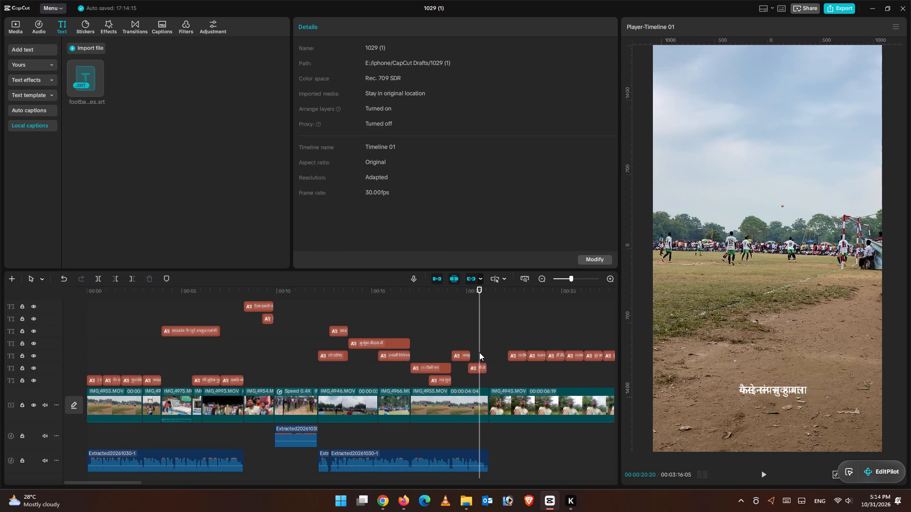
{"action": "key", "text": "ctrl+equal"}
{"action": "key", "text": "ctrl+equal"}
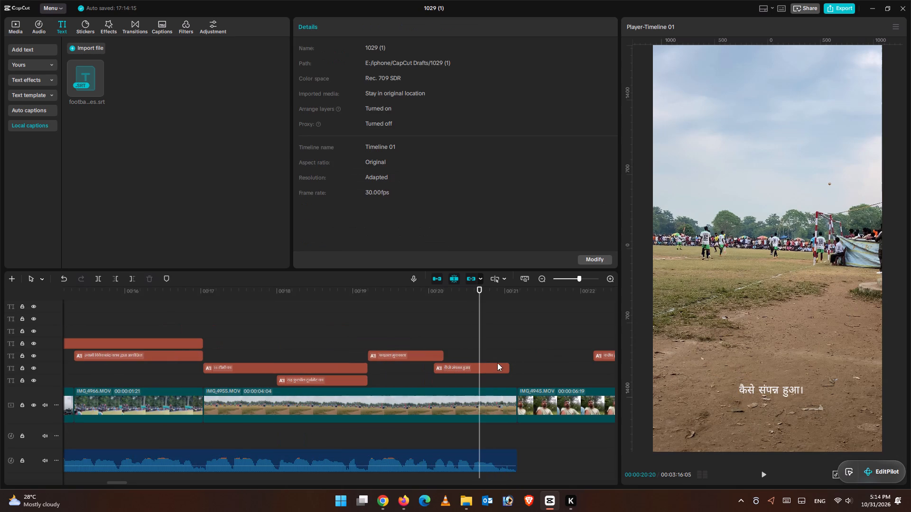
{"action": "left_click", "coordinate": [506, 367]}
{"action": "left_click_drag", "start_coordinate": [509, 368], "coordinate": [514, 369]}
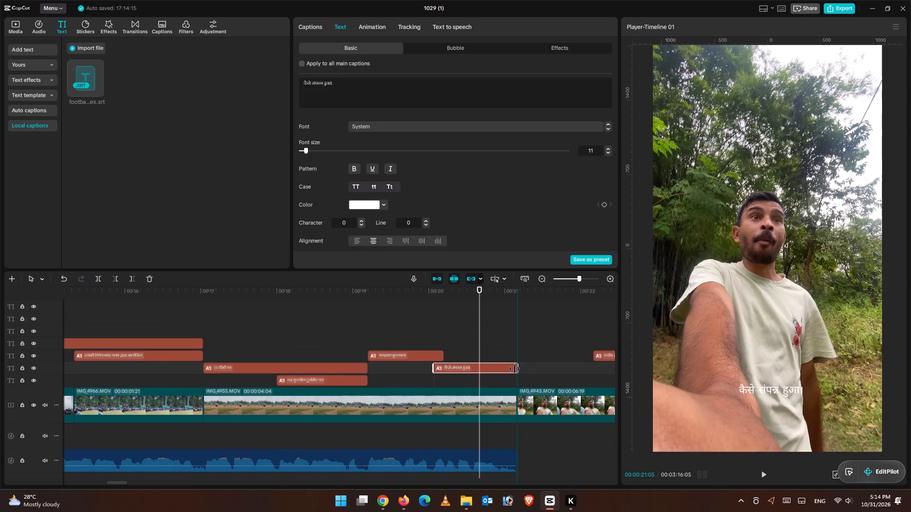
{"action": "left_click_drag", "start_coordinate": [514, 369], "coordinate": [515, 369]}
Extend the "फाइनल मुकाबला" caption so it also ends with the IMG_4955 clip.
{"action": "left_click", "coordinate": [441, 352]}
{"action": "left_click_drag", "start_coordinate": [443, 356], "coordinate": [506, 363]}
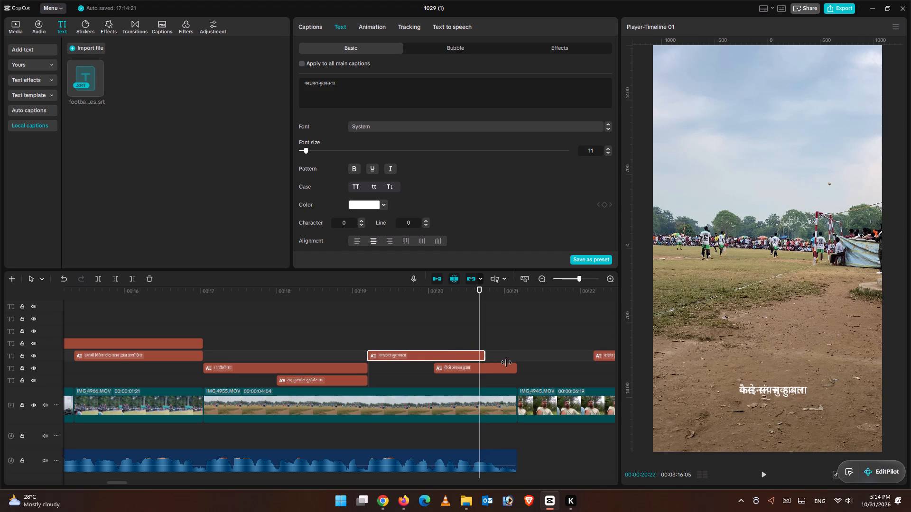
{"action": "left_click_drag", "start_coordinate": [506, 363], "coordinate": [518, 364]}
{"action": "left_click", "coordinate": [537, 321]}
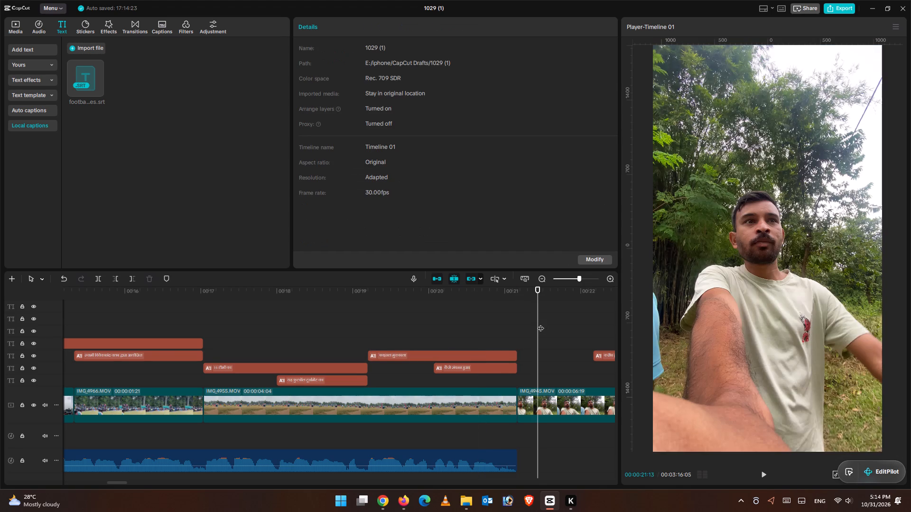
Copy the yellow caption style from the caption at the start of the IMG_4946 clip onto "16 टीमों का" and "फाइनल मुकाबला".
{"action": "key", "text": "ctrl+minus"}
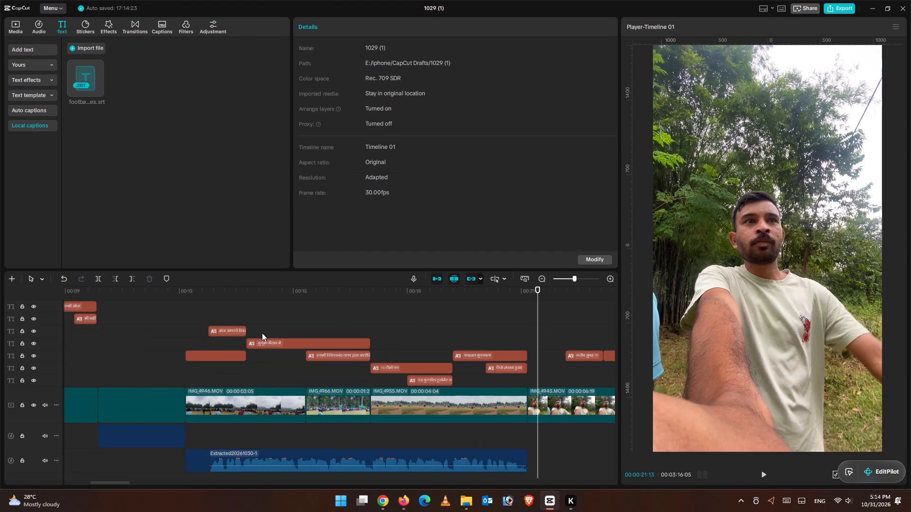
{"action": "left_click", "coordinate": [228, 358]}
{"action": "right_click", "coordinate": [226, 358]}
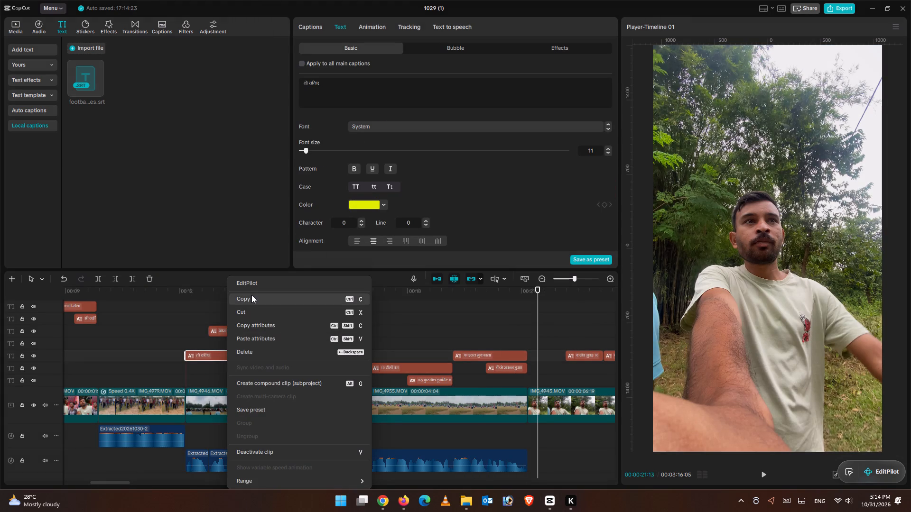
{"action": "left_click", "coordinate": [251, 295]}
{"action": "left_click", "coordinate": [298, 313]}
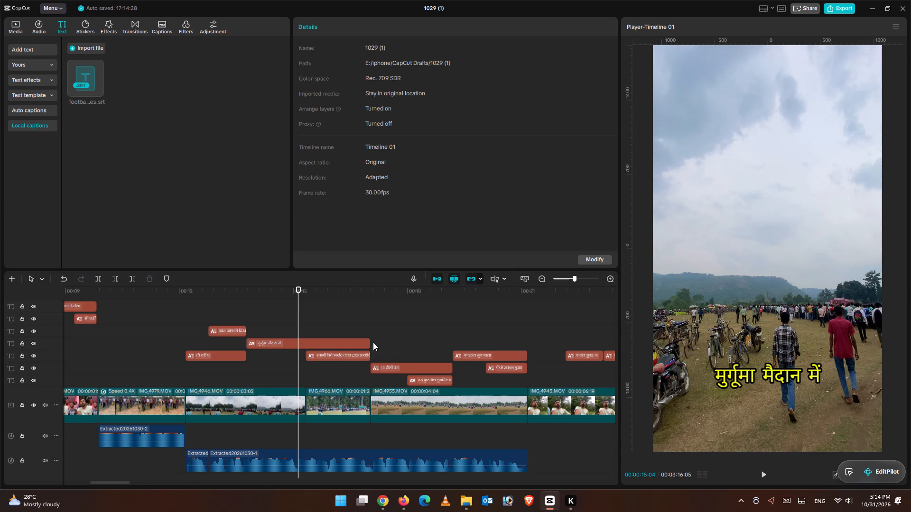
{"action": "left_click", "coordinate": [385, 338]}
{"action": "left_click", "coordinate": [423, 372], "text": "ctrl"}
{"action": "left_click", "coordinate": [481, 360], "text": "ctrl"}
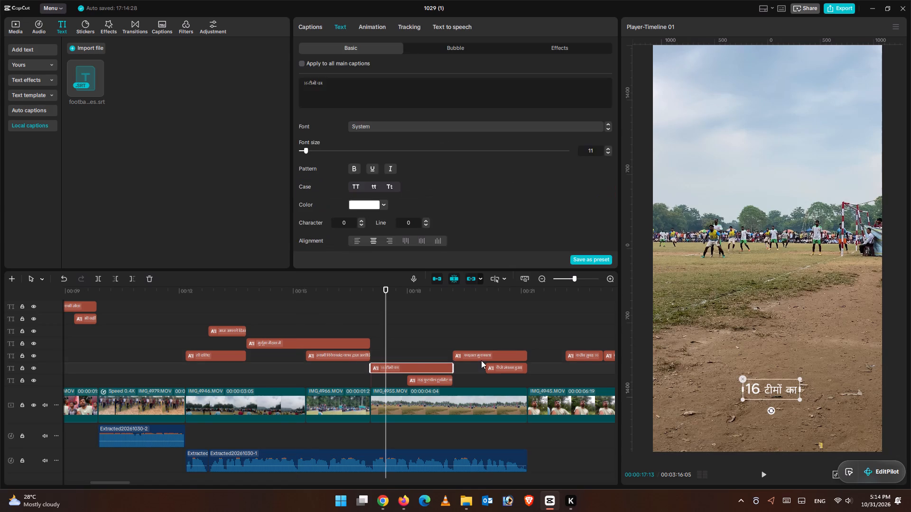
{"action": "left_click", "coordinate": [584, 336]}
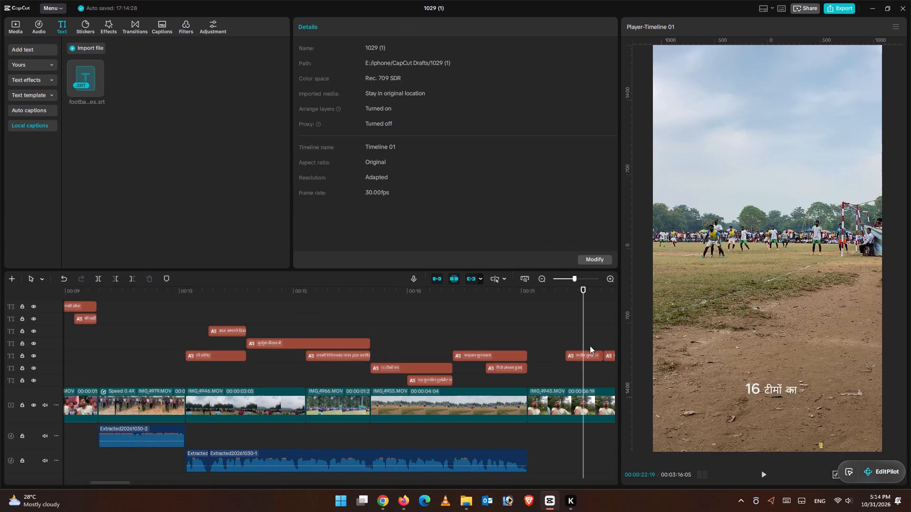
{"action": "left_click", "coordinate": [417, 366], "text": "ctrl"}
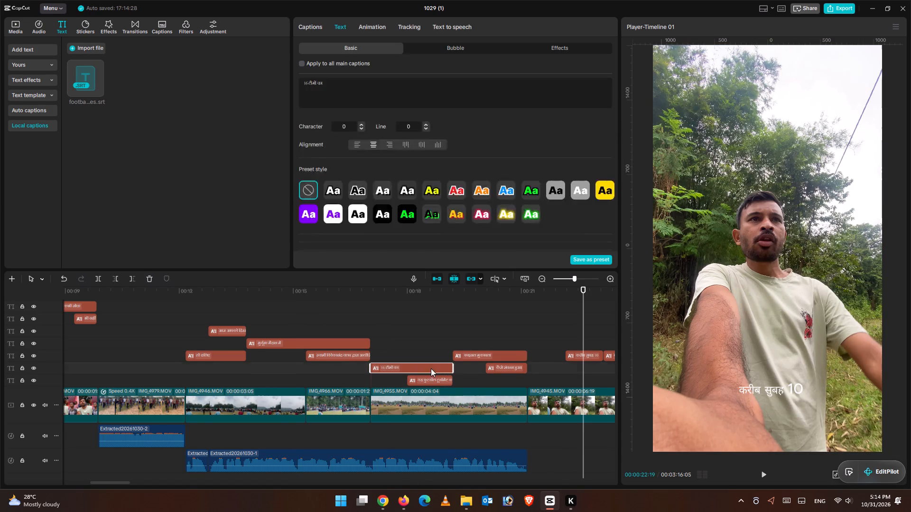
{"action": "left_click", "coordinate": [468, 358], "text": "ctrl"}
{"action": "right_click", "coordinate": [468, 357]}
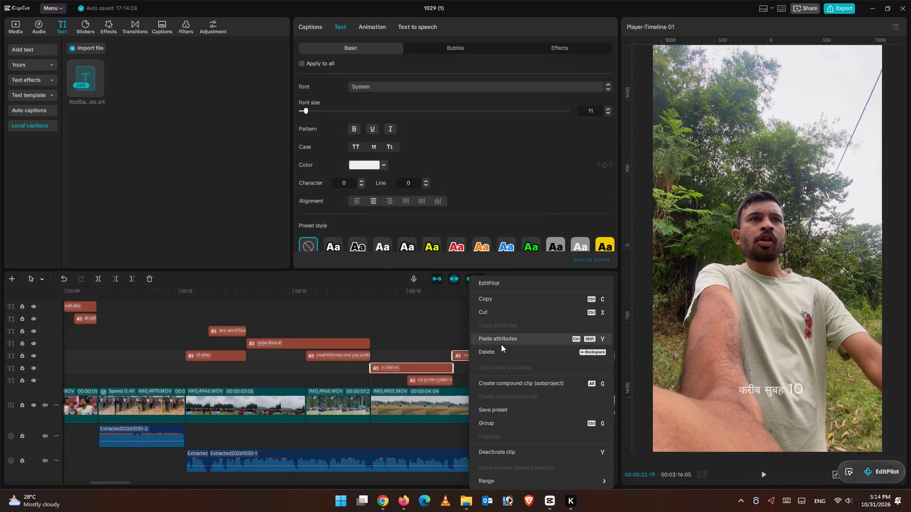
{"action": "left_click", "coordinate": [502, 344]}
{"action": "left_click", "coordinate": [558, 291]}
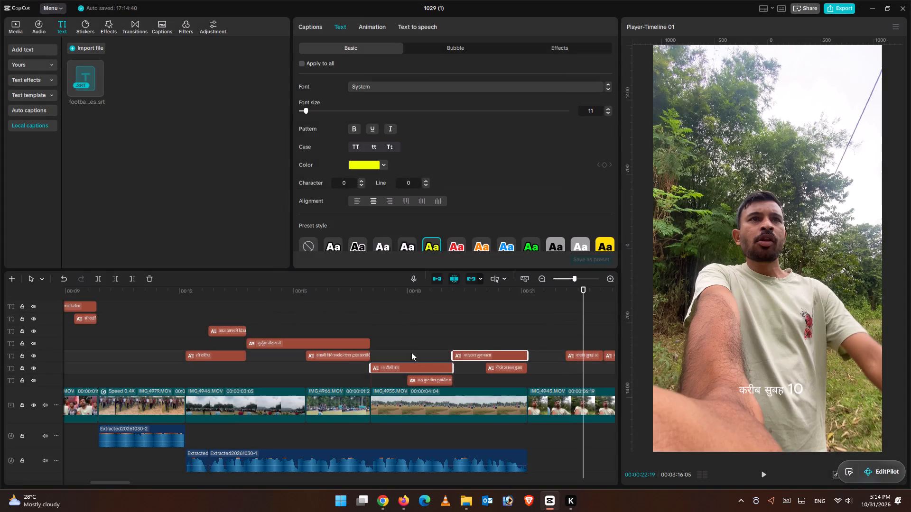
Apply the "स्वामी विवेकानंद क्लब द्वारा आयोजित" caption's text style, location and size, blend and stroke to "यह फुटबॉल टूर्नामेंट का" and "कैसे संपन्न हुआ।".
{"action": "left_click", "coordinate": [344, 315]}
{"action": "left_click", "coordinate": [766, 474]}
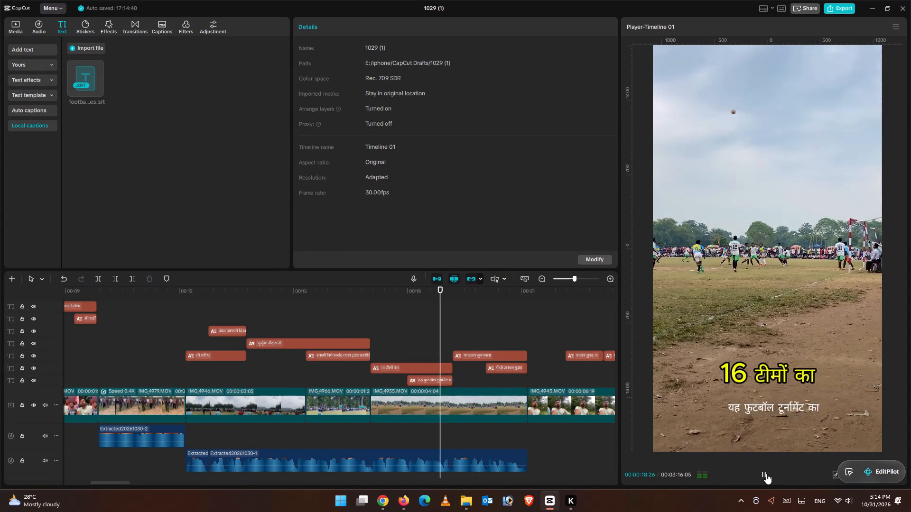
{"action": "left_click", "coordinate": [766, 474]}
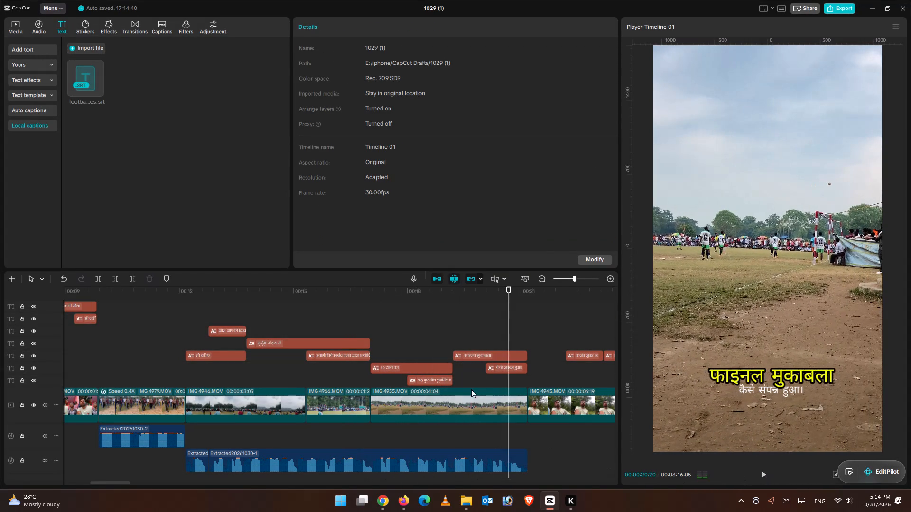
{"action": "left_click", "coordinate": [325, 357]}
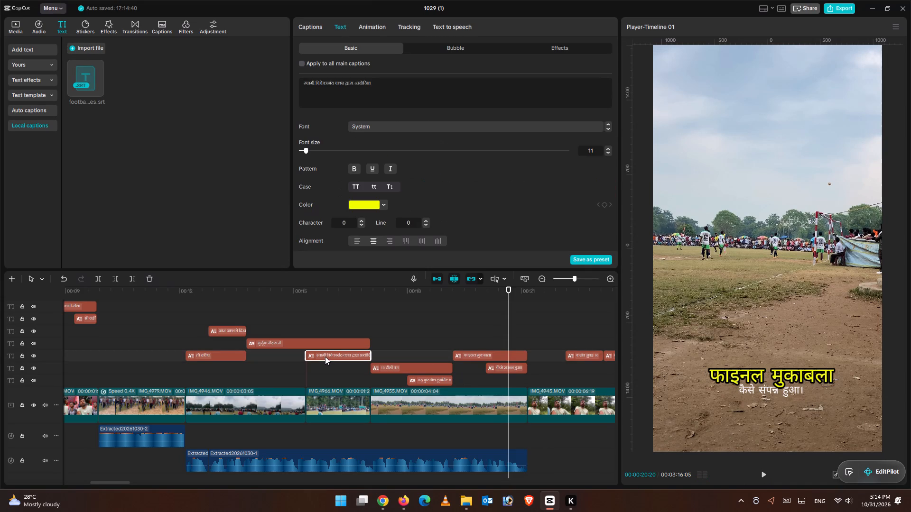
{"action": "right_click", "coordinate": [327, 357]}
{"action": "left_click", "coordinate": [369, 301]}
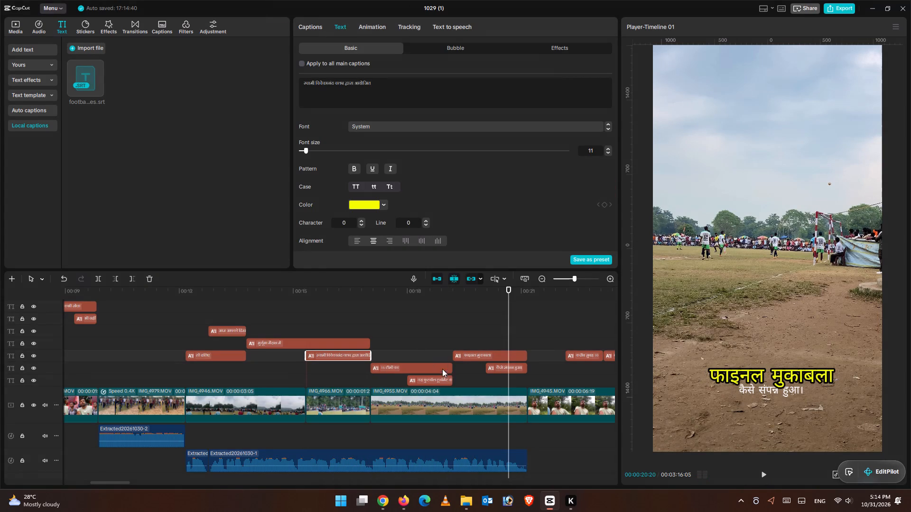
{"action": "left_click", "coordinate": [443, 379]}
{"action": "left_click", "coordinate": [506, 369], "text": "ctrl"}
{"action": "right_click", "coordinate": [505, 367]}
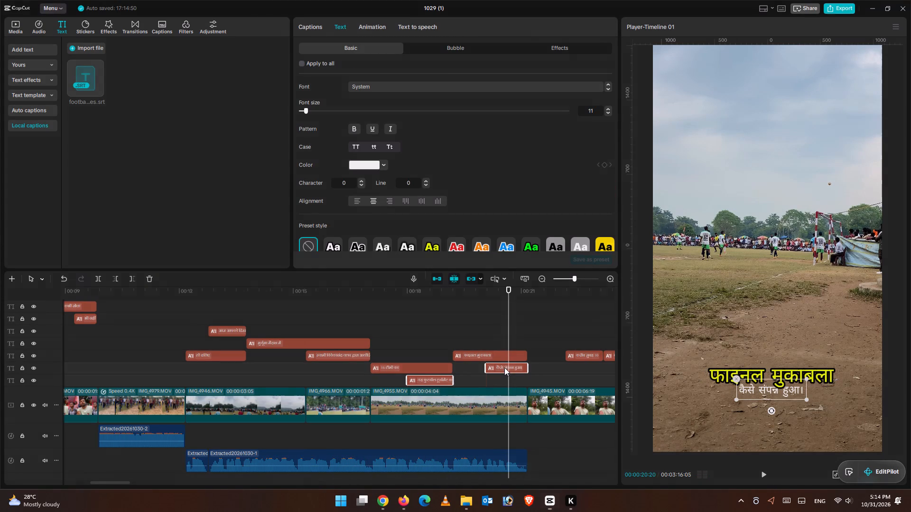
{"action": "left_click", "coordinate": [536, 337]}
{"action": "left_click", "coordinate": [415, 337]}
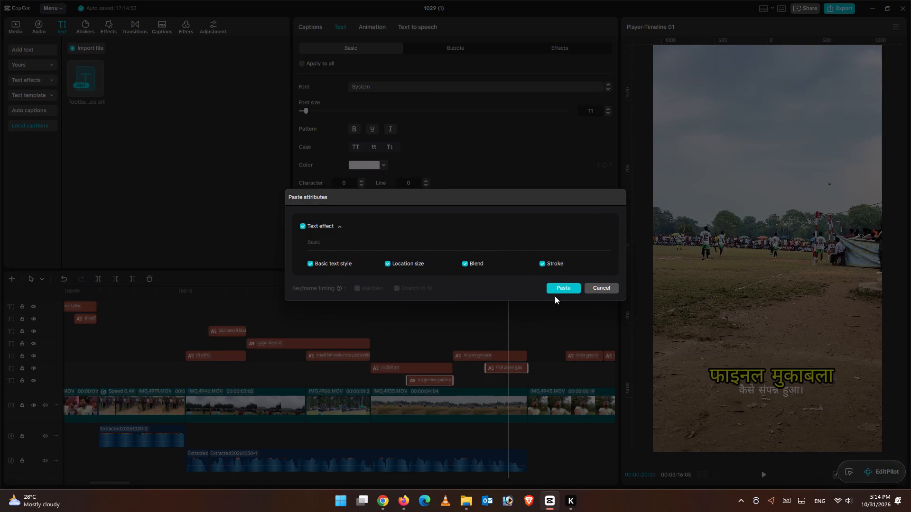
{"action": "left_click", "coordinate": [558, 288]}
{"action": "left_click_drag", "start_coordinate": [510, 298], "coordinate": [0, 297]}
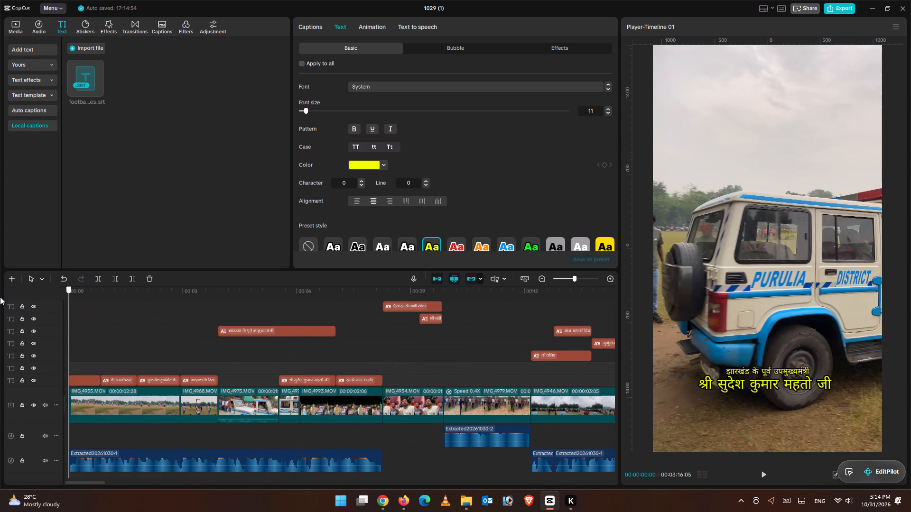
{"action": "left_click_drag", "start_coordinate": [0, 297], "coordinate": [0, 294]}
{"action": "left_click", "coordinate": [765, 469]}
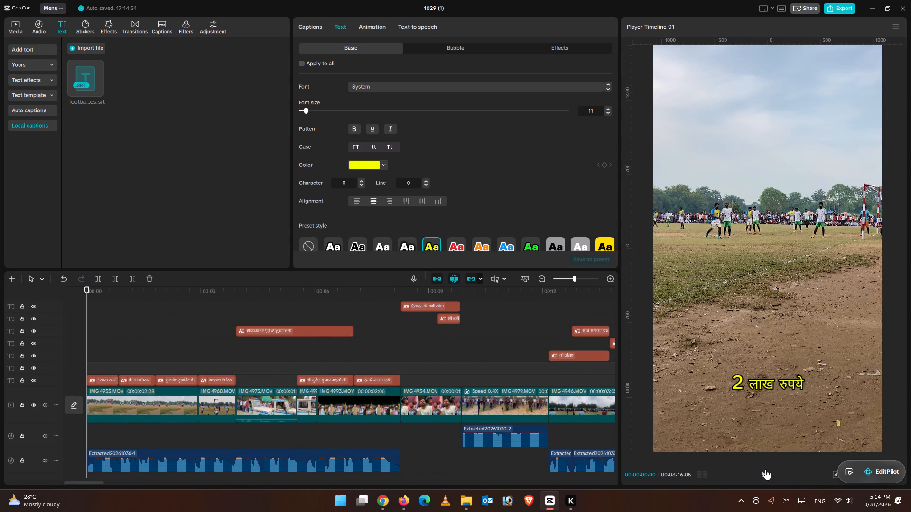
{"action": "key", "text": "ctrl+minus"}
{"action": "key", "text": "ctrl+minus"}
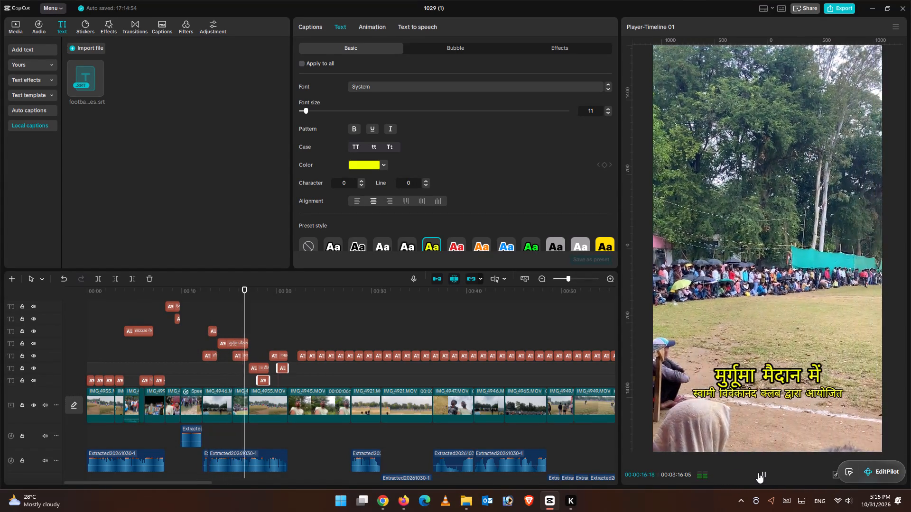
Move the "स्वामी विवेकानंद क्लब द्वारा आयोजित" caption slightly lower so it clears "मुर्गुमा मैदान में" in the frame.
{"action": "left_click", "coordinate": [240, 320]}
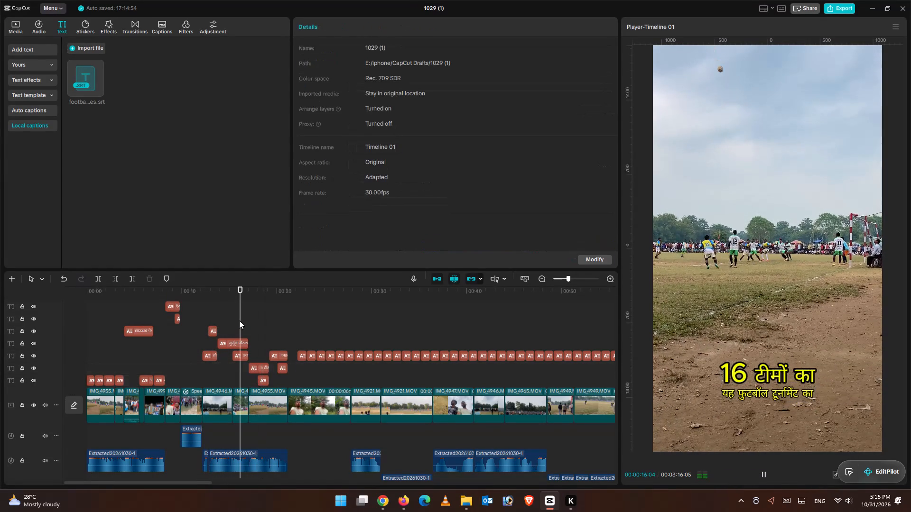
{"action": "key", "text": "ctrl+equal"}
{"action": "key", "text": "ctrl+equal"}
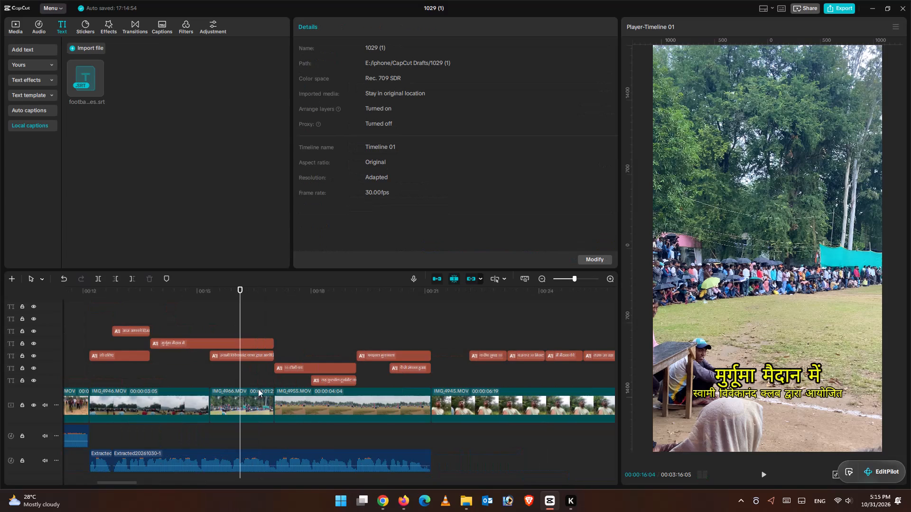
{"action": "left_click", "coordinate": [236, 356]}
{"action": "left_click_drag", "start_coordinate": [804, 387], "coordinate": [804, 390]}
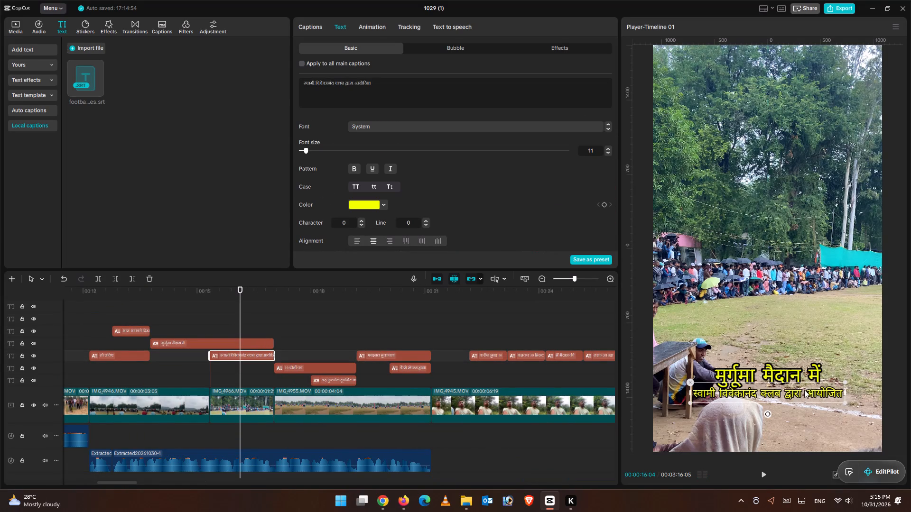
{"action": "left_click_drag", "start_coordinate": [804, 390], "coordinate": [805, 393]}
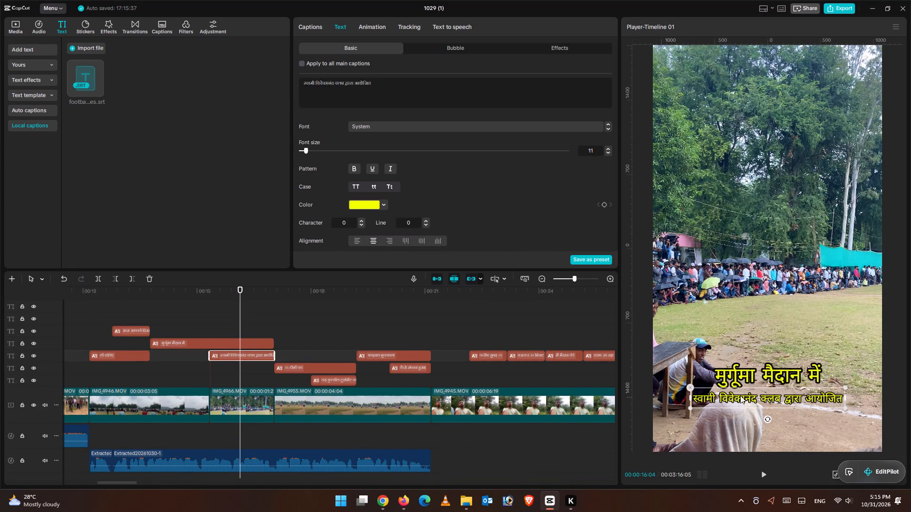
{"action": "left_click", "coordinate": [740, 395]}
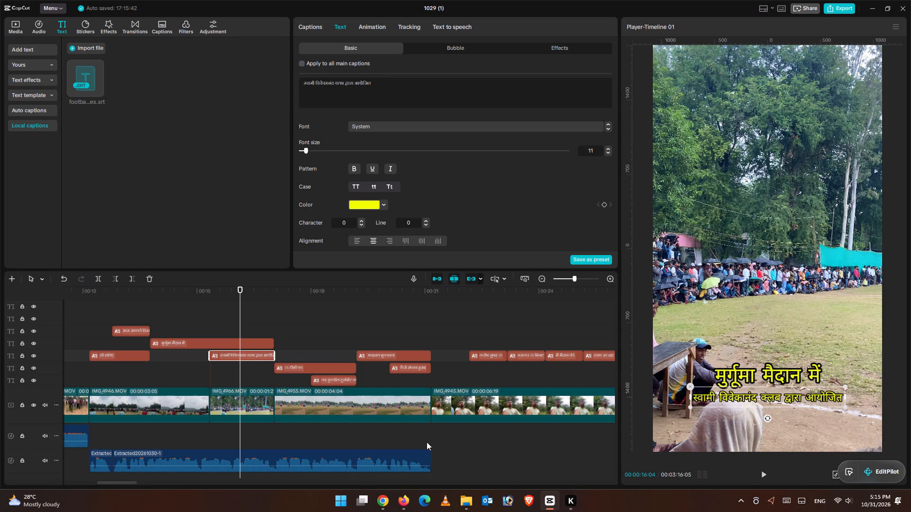
Nudge the "कैसे संपन्न हुआ।" caption slightly, keeping it centred just beneath "फाइनल मुकाबला", and play the section to check it.
{"action": "left_click", "coordinate": [766, 480]}
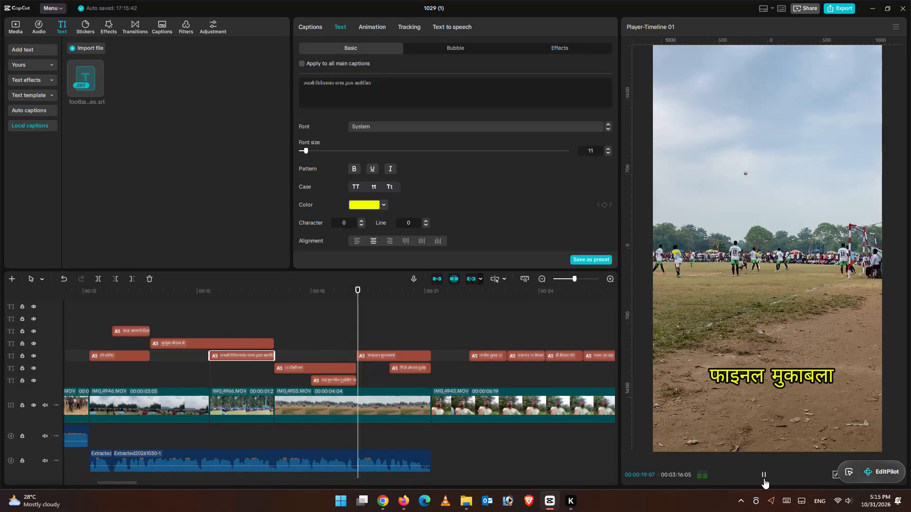
{"action": "left_click", "coordinate": [764, 478]}
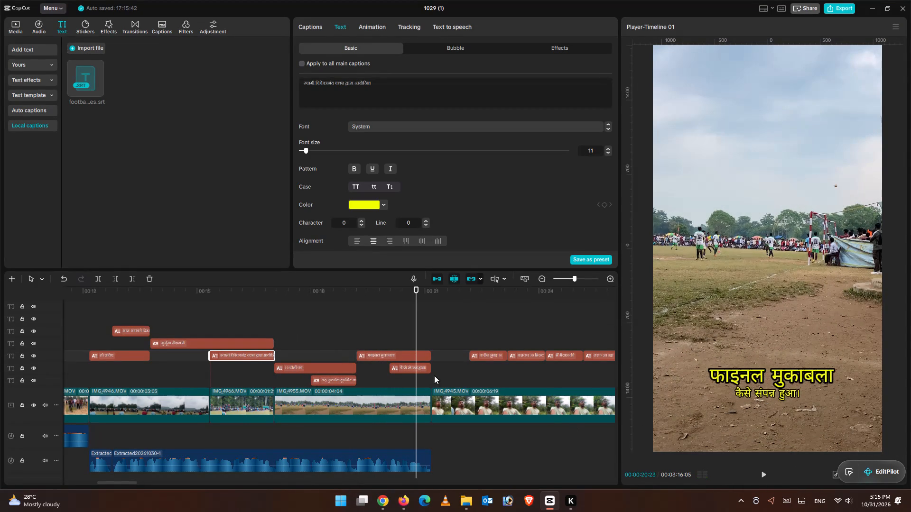
{"action": "left_click", "coordinate": [416, 370]}
{"action": "left_click_drag", "start_coordinate": [772, 395], "coordinate": [782, 395]}
{"action": "left_click", "coordinate": [772, 393]}
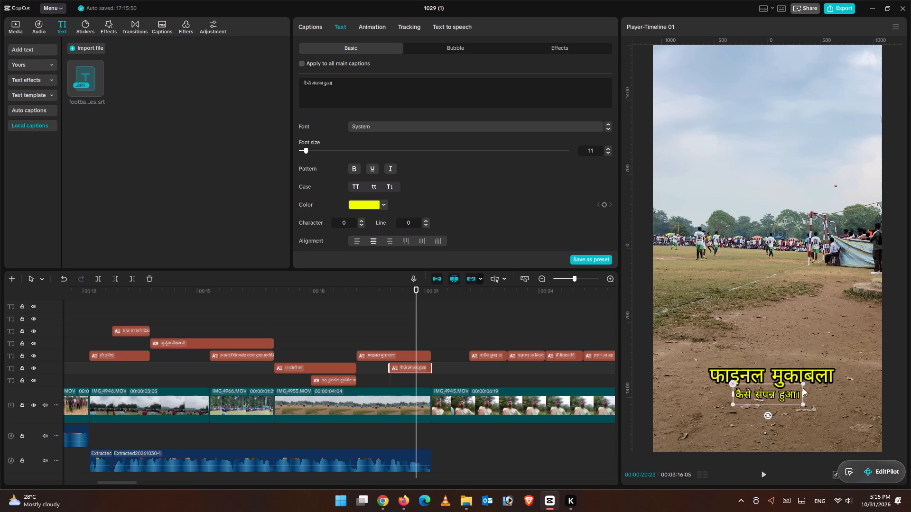
{"action": "left_click", "coordinate": [809, 380]}
{"action": "left_click", "coordinate": [800, 376]}
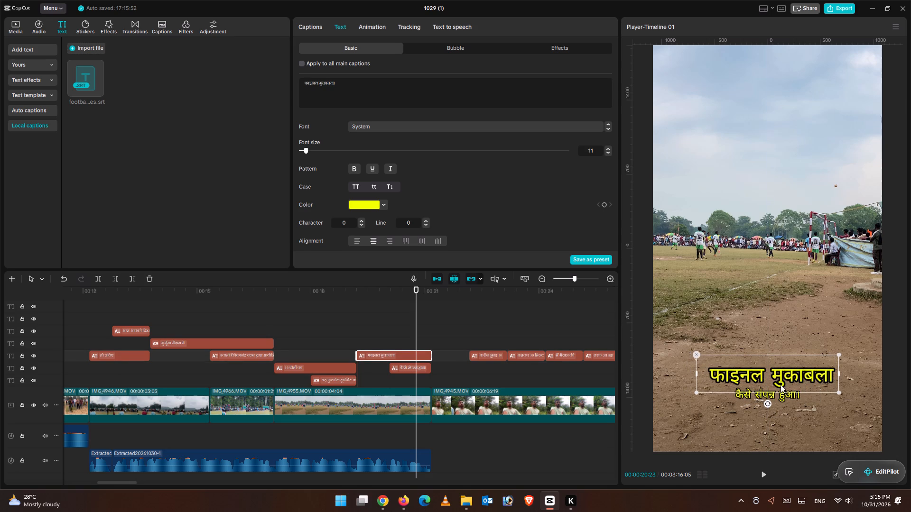
{"action": "left_click", "coordinate": [769, 471]}
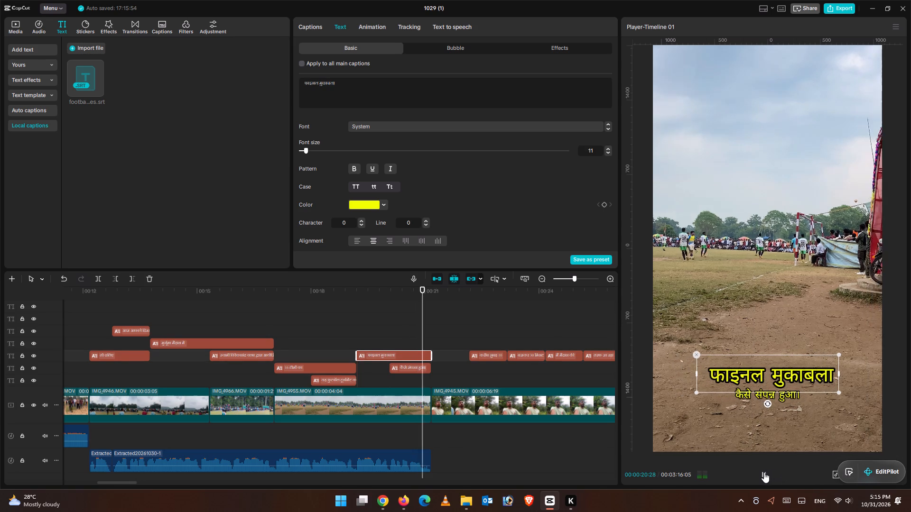
{"action": "left_click", "coordinate": [764, 472]}
Move the "करीब सुबह 10" caption earlier to start with the IMG_4945 clip at 00:00:21:05.
{"action": "left_click", "coordinate": [490, 347]}
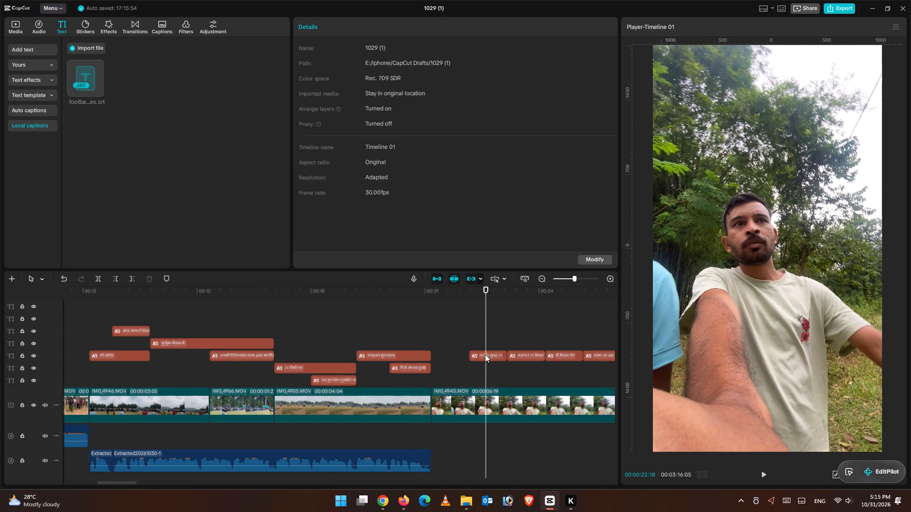
{"action": "left_click_drag", "start_coordinate": [485, 354], "coordinate": [449, 354]}
Play the section from the start of the IMG_4945 clip to check its captions against the speech.
{"action": "left_click", "coordinate": [433, 334]}
{"action": "left_click", "coordinate": [428, 332]}
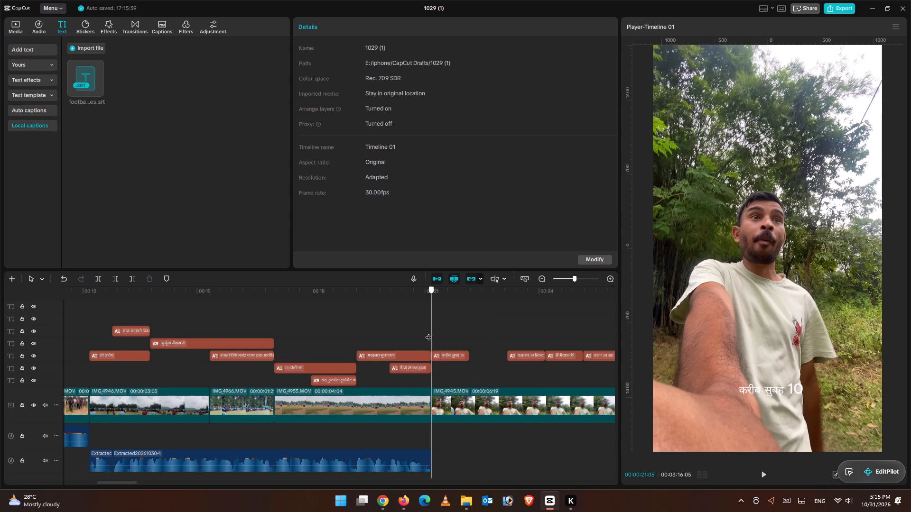
{"action": "left_click", "coordinate": [761, 475]}
{"action": "left_click", "coordinate": [761, 473]}
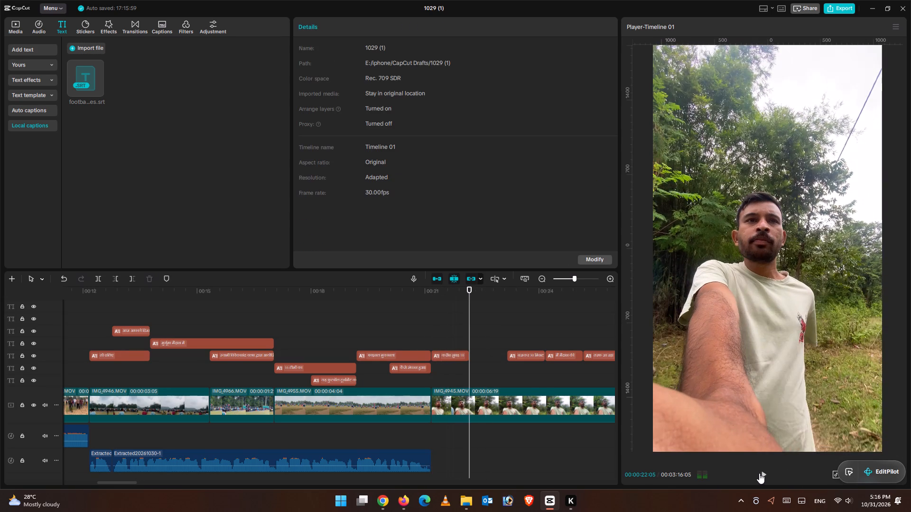
{"action": "left_click", "coordinate": [762, 477]}
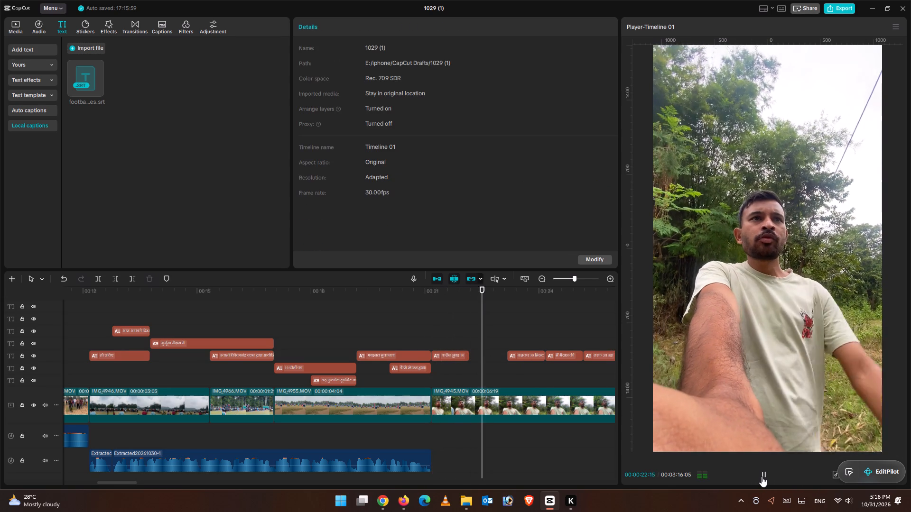
{"action": "left_click", "coordinate": [762, 476]}
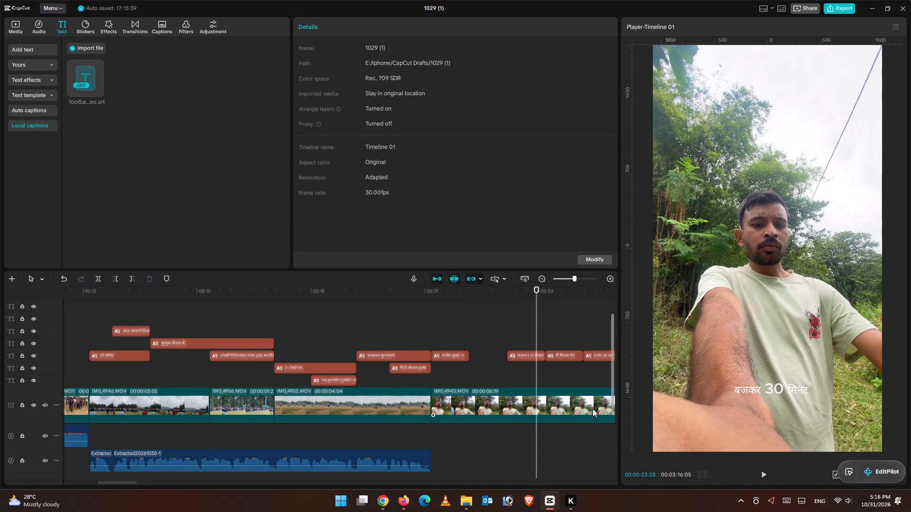
{"action": "left_click", "coordinate": [515, 354]}
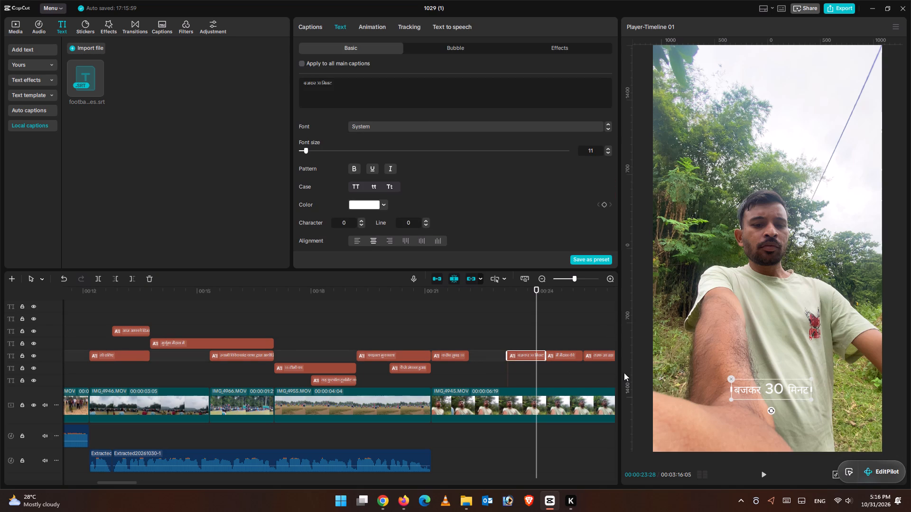
{"action": "left_click", "coordinate": [767, 478]}
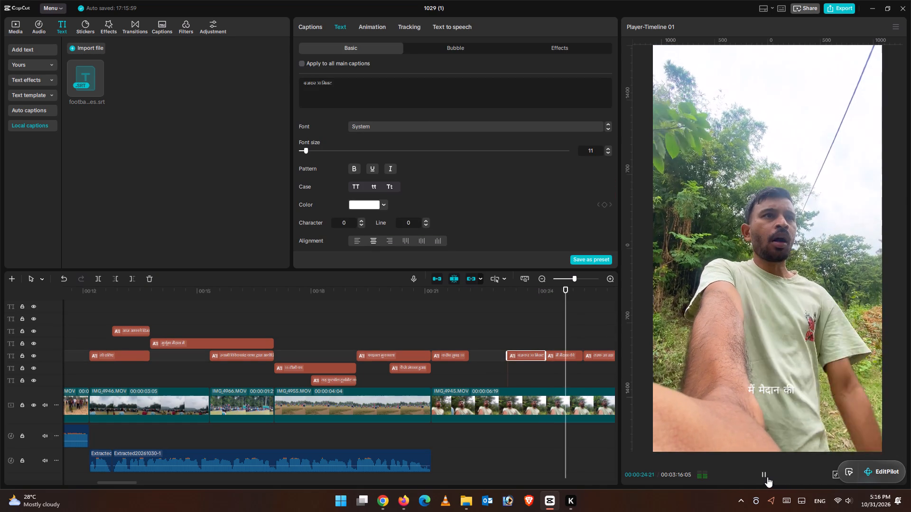
{"action": "left_click", "coordinate": [767, 477]}
Merge "बजकर 30 मिनट" onto the end of the "करीब सुबह 10" caption's text and delete the emptied caption.
{"action": "left_click", "coordinate": [528, 359]}
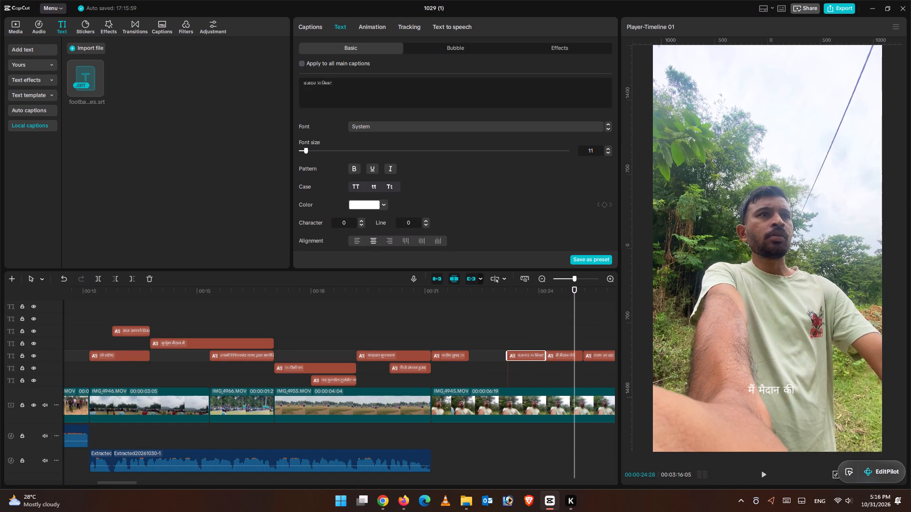
{"action": "triple_click", "coordinate": [305, 84]}
{"action": "right_click", "coordinate": [309, 82]}
{"action": "left_click", "coordinate": [338, 110]}
{"action": "left_click", "coordinate": [149, 279]}
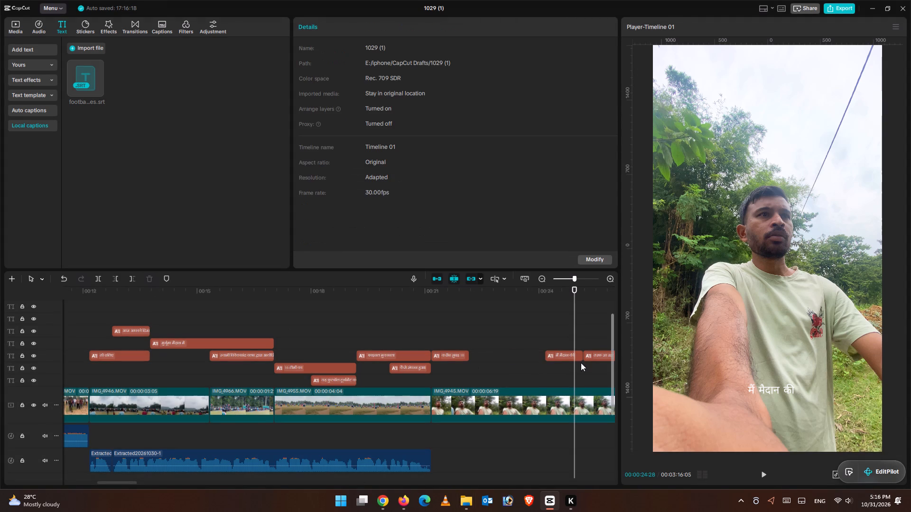
{"action": "left_click", "coordinate": [457, 355]}
{"action": "left_click", "coordinate": [340, 91]}
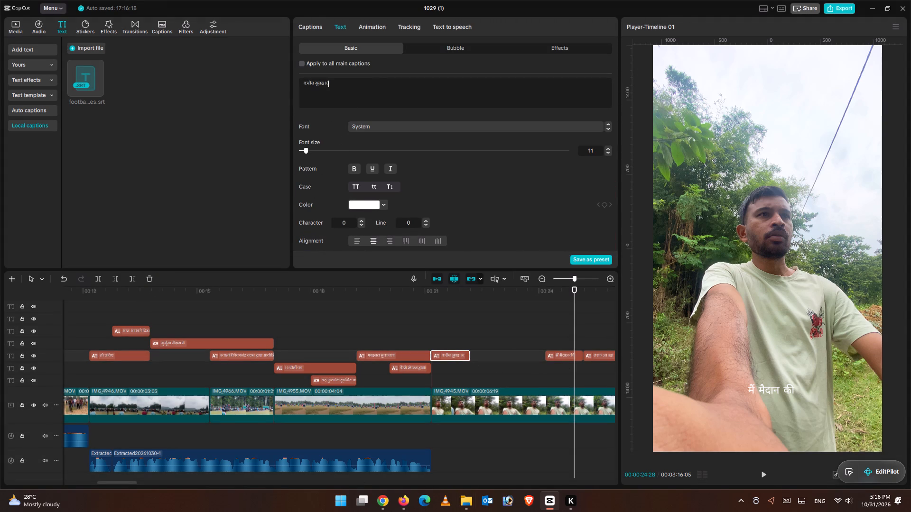
{"action": "key", "text": "space"}
{"action": "key", "text": "ctrl+v"}
Replay the opening of the IMG_4945 clip alongside its audio waveform to examine where the spoken time phrase falls.
{"action": "left_click", "coordinate": [420, 335]}
{"action": "left_click", "coordinate": [763, 475]}
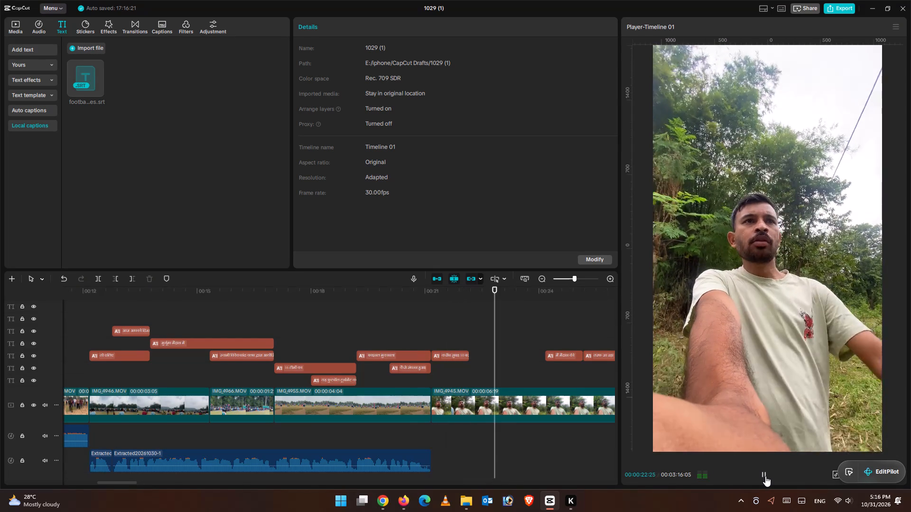
{"action": "left_click", "coordinate": [765, 476]}
{"action": "scroll", "coordinate": [507, 377], "scroll_direction": "down", "scroll_amount": 7}
{"action": "scroll", "coordinate": [534, 447], "scroll_direction": "up", "scroll_amount": 1}
{"action": "scroll", "coordinate": [534, 447], "scroll_direction": "down", "scroll_amount": 3}
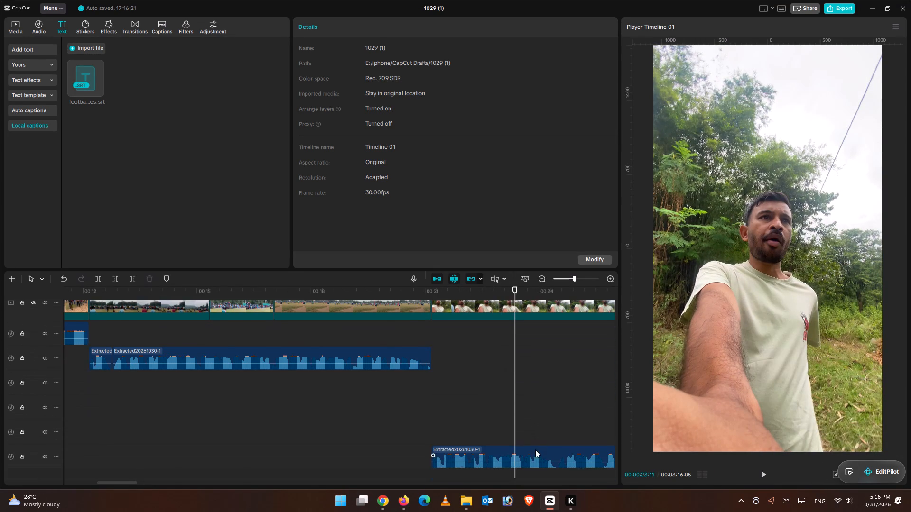
{"action": "scroll", "coordinate": [535, 449], "scroll_direction": "up", "scroll_amount": 1}
{"action": "scroll", "coordinate": [535, 449], "scroll_direction": "down", "scroll_amount": 2}
{"action": "scroll", "coordinate": [535, 449], "scroll_direction": "up", "scroll_amount": 1}
{"action": "scroll", "coordinate": [535, 449], "scroll_direction": "down", "scroll_amount": 3}
{"action": "left_click", "coordinate": [490, 402]}
{"action": "left_click", "coordinate": [764, 476]}
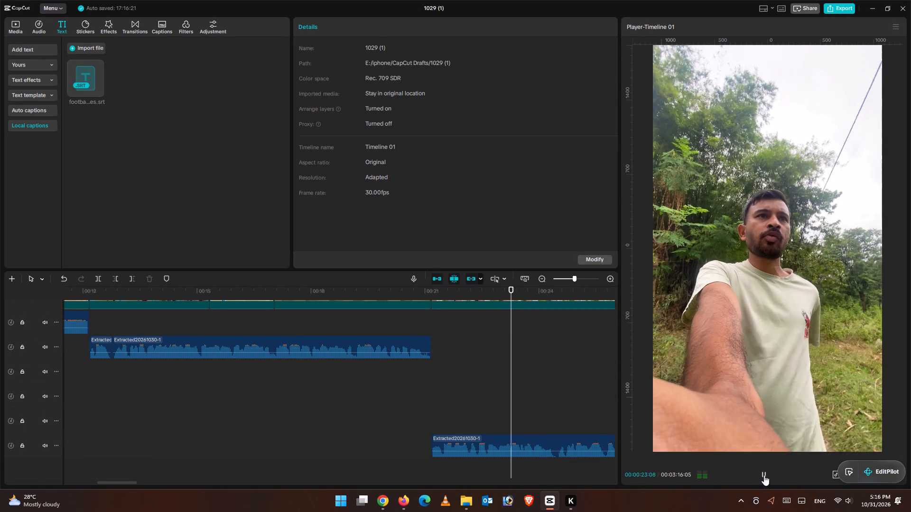
{"action": "left_click", "coordinate": [764, 475]}
{"action": "left_click_drag", "start_coordinate": [516, 409], "coordinate": [477, 405]}
{"action": "left_click", "coordinate": [771, 477]}
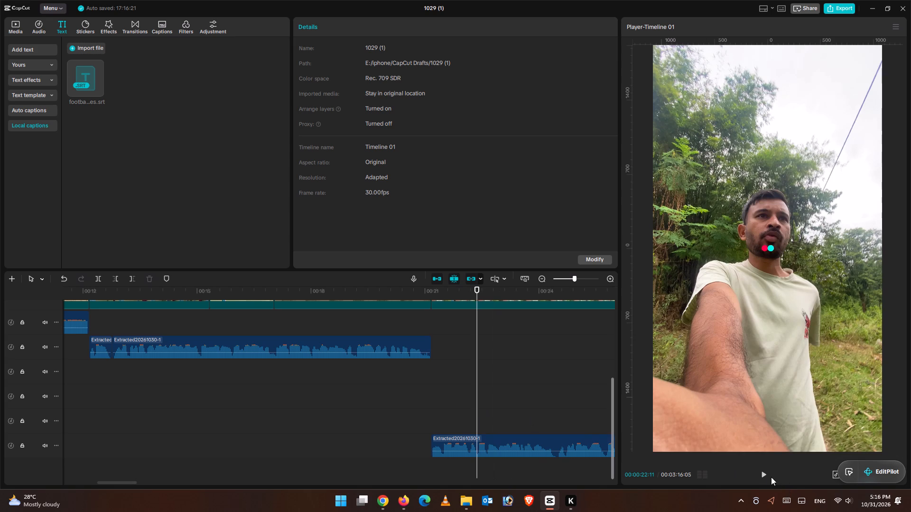
{"action": "left_click", "coordinate": [767, 476]}
{"action": "left_click", "coordinate": [767, 476]}
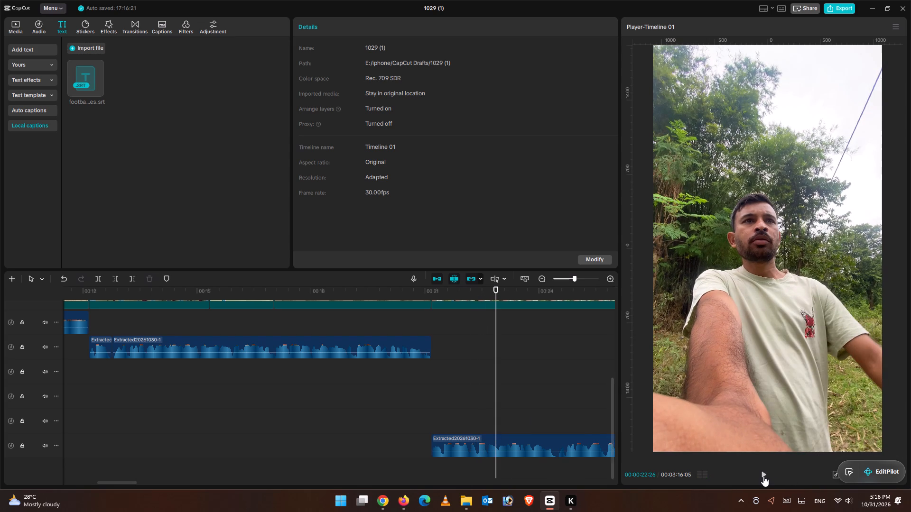
{"action": "left_click", "coordinate": [763, 476]}
{"action": "left_click", "coordinate": [763, 475]}
Move the "मैं मैदान की" caption earlier to start at 00:00:23:03, on the text track below its current one.
{"action": "left_click", "coordinate": [490, 420]}
{"action": "left_click_drag", "start_coordinate": [493, 416], "coordinate": [503, 422]}
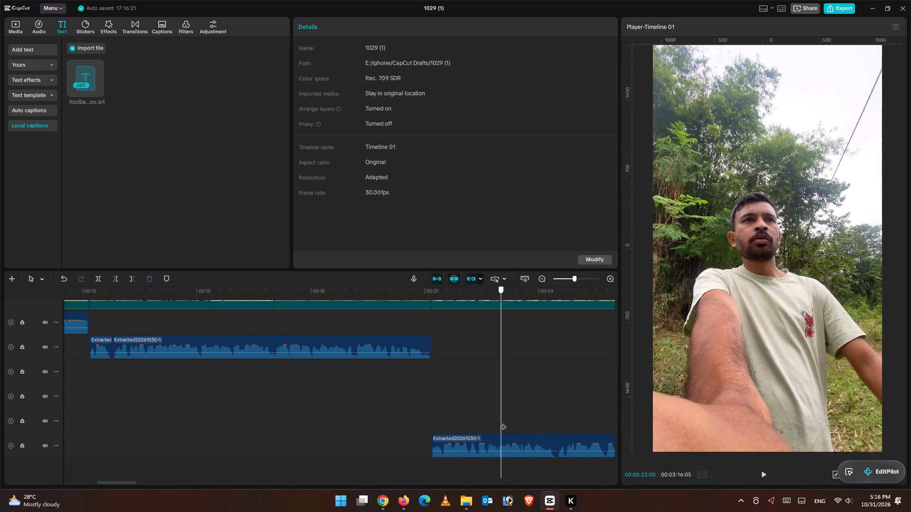
{"action": "left_click_drag", "start_coordinate": [503, 422], "coordinate": [504, 423]}
{"action": "scroll", "coordinate": [509, 409], "scroll_direction": "up", "scroll_amount": 3}
{"action": "scroll", "coordinate": [509, 409], "scroll_direction": "down", "scroll_amount": 1}
{"action": "scroll", "coordinate": [509, 409], "scroll_direction": "up", "scroll_amount": 6}
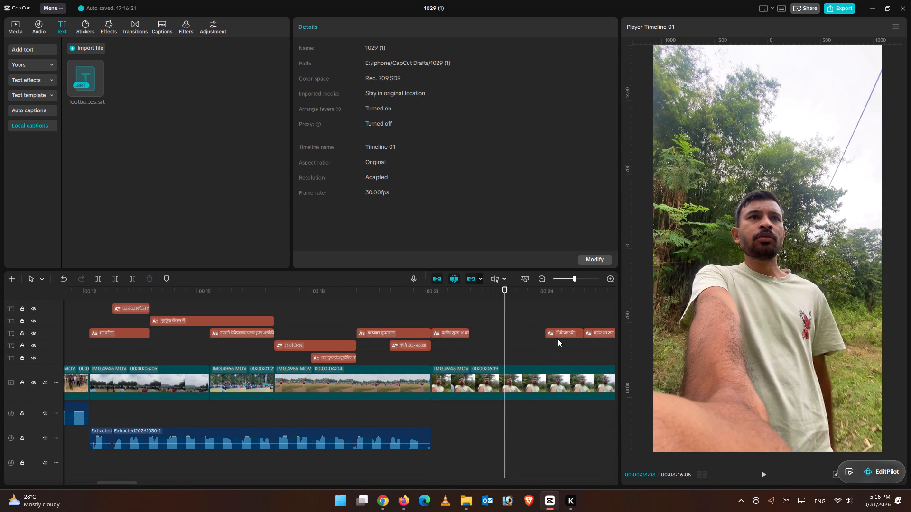
{"action": "left_click_drag", "start_coordinate": [558, 332], "coordinate": [515, 340]}
Extend the end of the "करीब सुबह 10 बजकर 30 मिनट" caption slightly past the end of "मैं मैदान की", keeping its start at the IMG_4945 clip.
{"action": "left_click", "coordinate": [457, 336]}
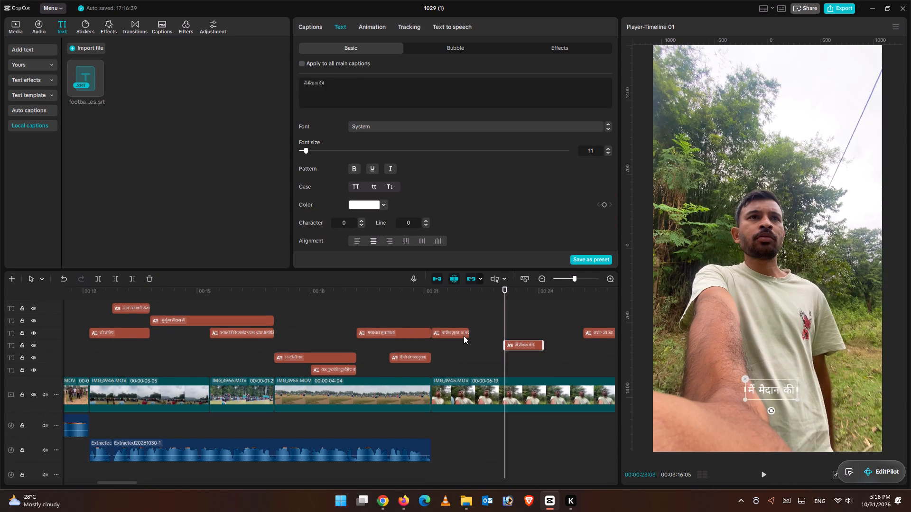
{"action": "left_click_drag", "start_coordinate": [465, 332], "coordinate": [469, 332]}
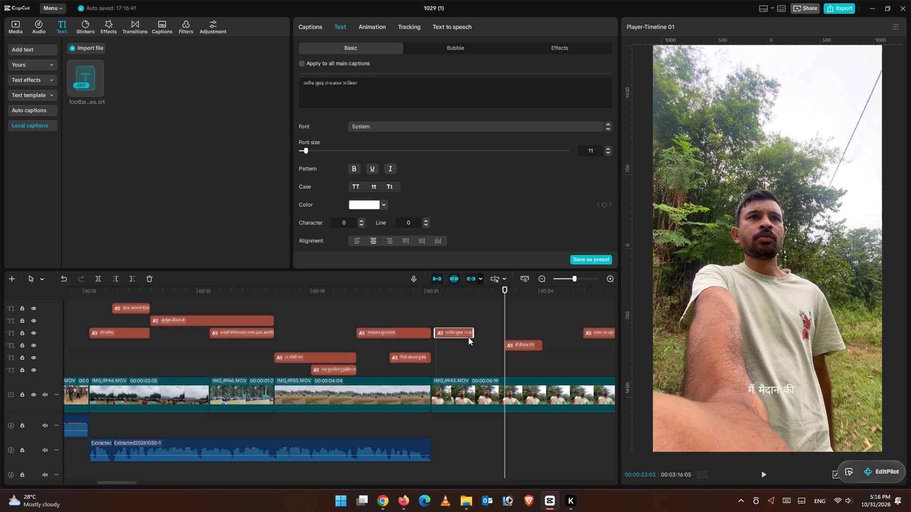
{"action": "key", "text": "ctrl+z"}
{"action": "left_click_drag", "start_coordinate": [468, 333], "coordinate": [552, 330]}
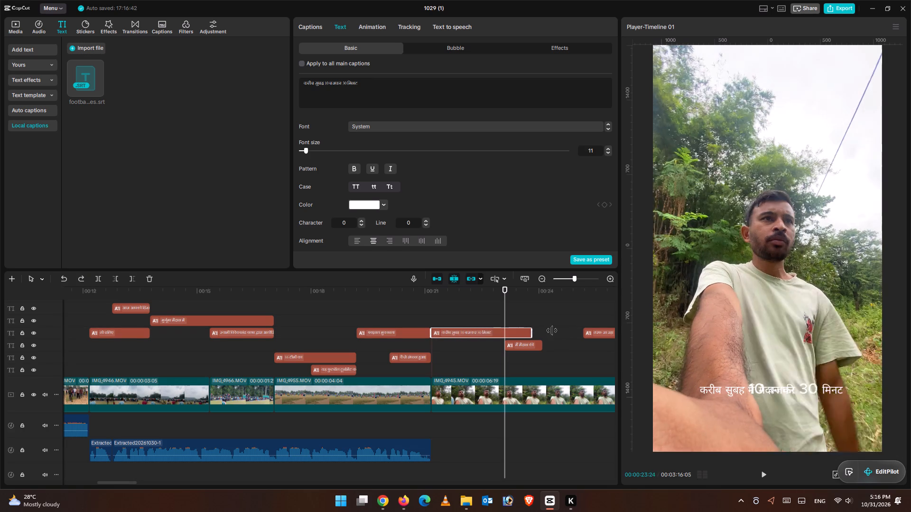
{"action": "left_click_drag", "start_coordinate": [552, 330], "coordinate": [563, 330]}
{"action": "left_click", "coordinate": [501, 303]}
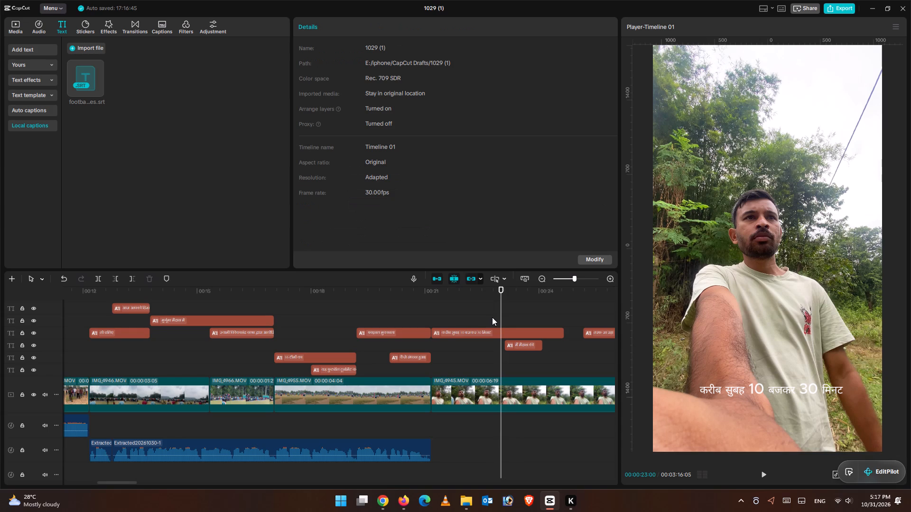
{"action": "left_click_drag", "start_coordinate": [498, 293], "coordinate": [470, 297]}
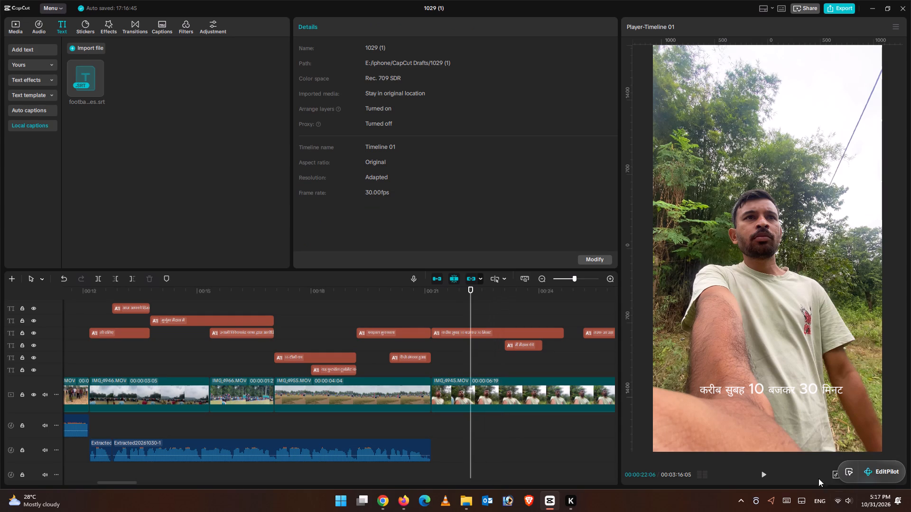
Turn the system volume down to 0 in the Windows quick settings.
{"action": "left_click", "coordinate": [845, 499]}
{"action": "left_click_drag", "start_coordinate": [820, 444], "coordinate": [491, 462]}
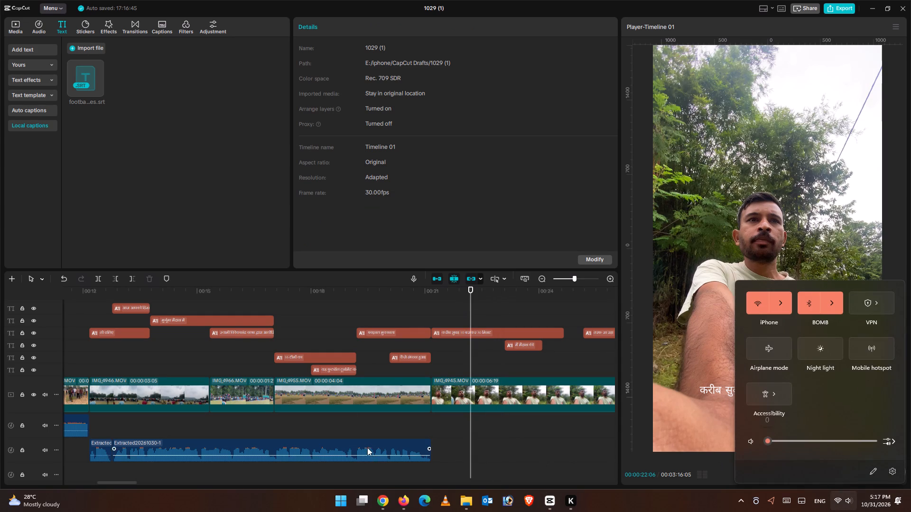
Play the video from the beginning to check the captions through the first 50 seconds or so.
{"action": "left_click", "coordinate": [336, 324]}
{"action": "left_click_drag", "start_coordinate": [340, 301], "coordinate": [118, 295]}
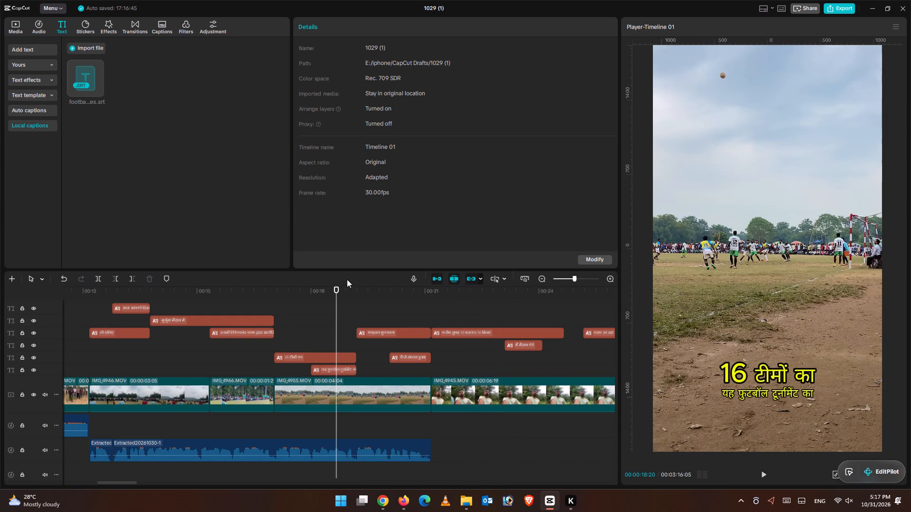
{"action": "left_click_drag", "start_coordinate": [340, 286], "coordinate": [0, 277]}
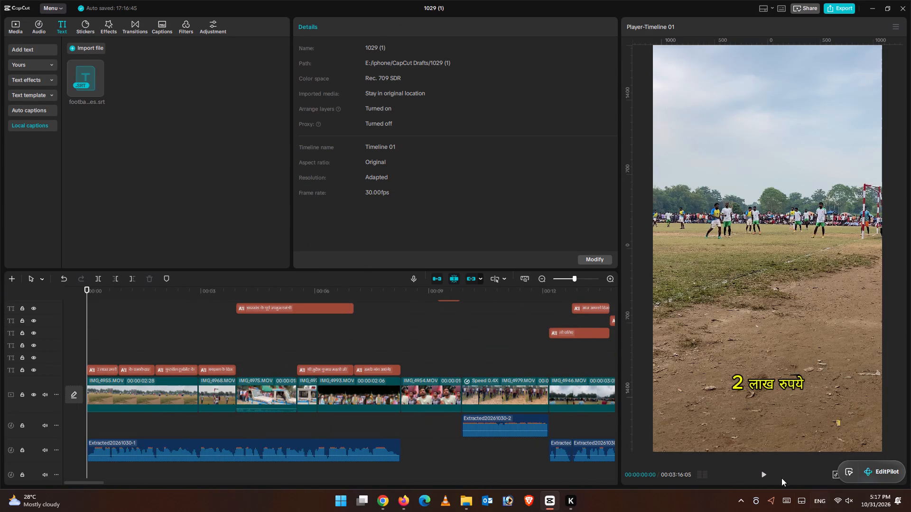
{"action": "left_click", "coordinate": [766, 472]}
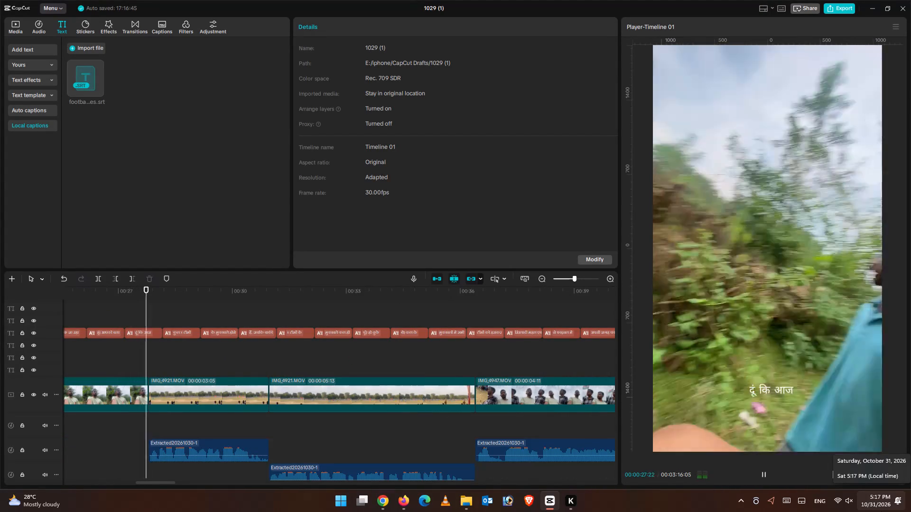
{"action": "key", "text": "ctrl+minus"}
{"action": "key", "text": "ctrl+minus"}
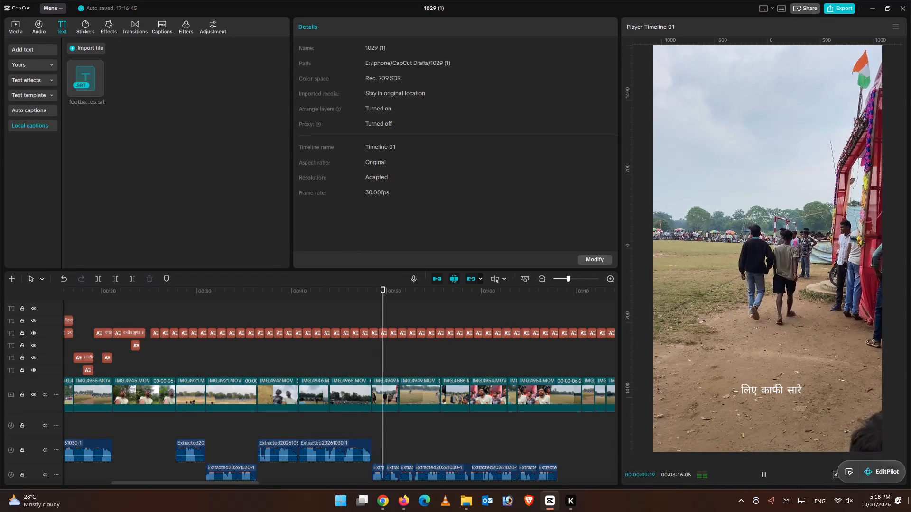
Select the run of captions on the upper text tracks together, without the video clips, starting from the beginning of the timeline.
{"action": "left_click_drag", "start_coordinate": [390, 291], "coordinate": [0, 263]}
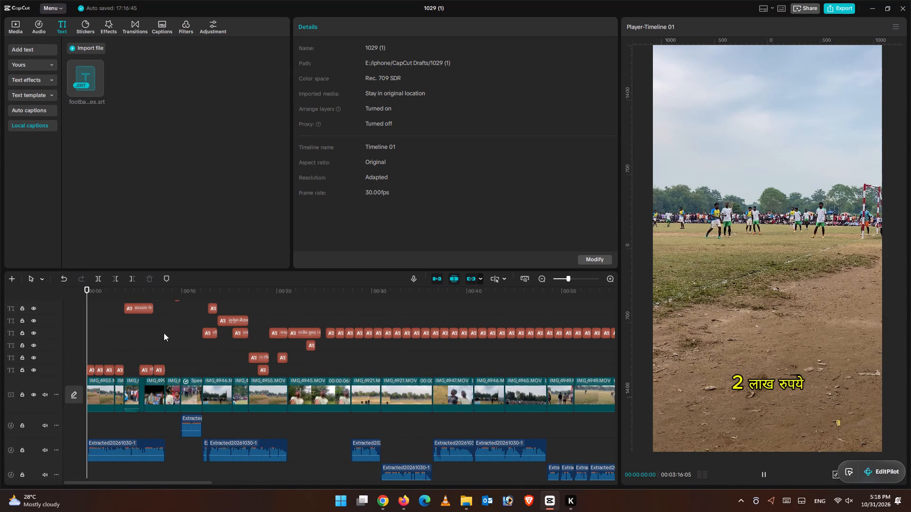
{"action": "left_click", "coordinate": [81, 303]}
{"action": "scroll", "coordinate": [134, 348], "scroll_direction": "up", "scroll_amount": 5}
{"action": "left_click_drag", "start_coordinate": [104, 308], "coordinate": [772, 425]}
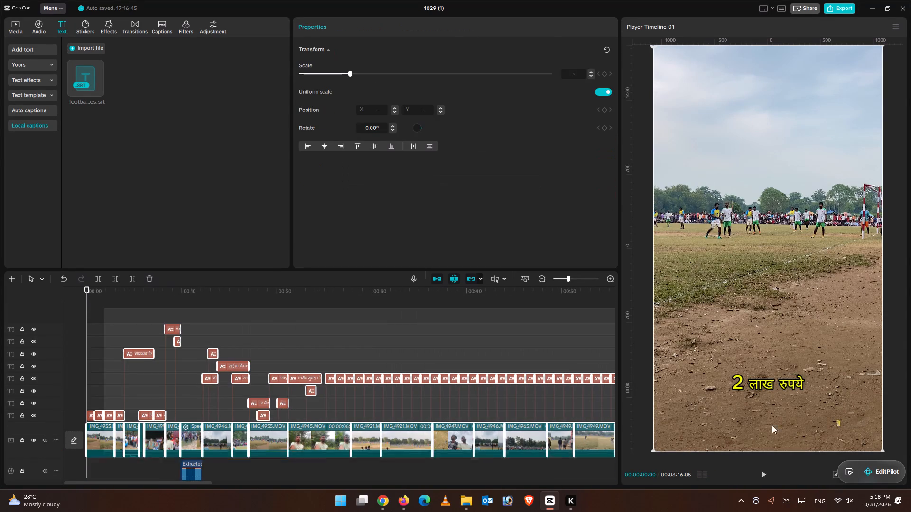
{"action": "left_click_drag", "start_coordinate": [772, 425], "coordinate": [680, 380]}
{"action": "left_click", "coordinate": [418, 288]}
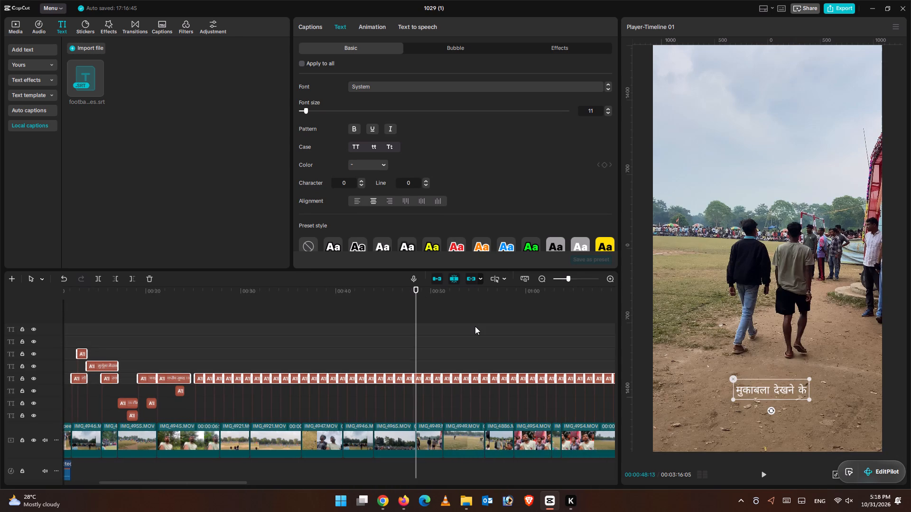
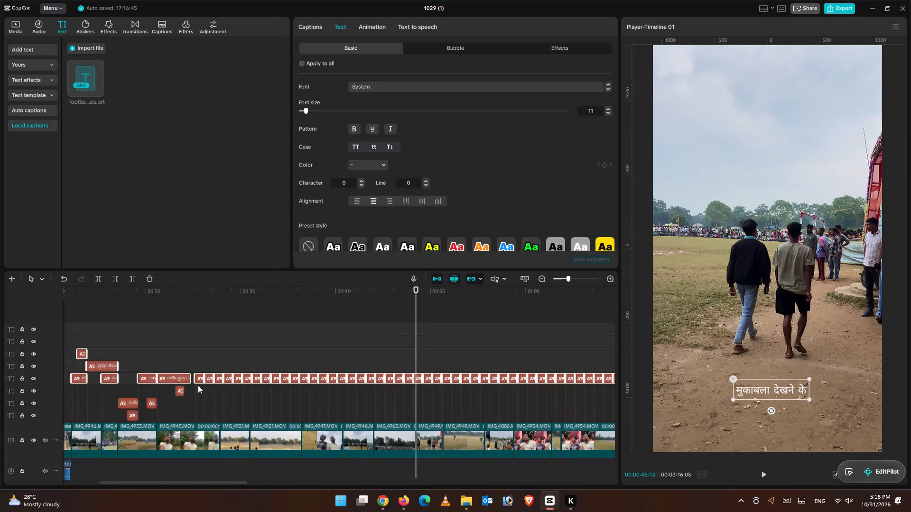
Deselect the captions and examine the "कुल 8 टीमों" caption over the IMG_4921 clip, at about 28 seconds.
{"action": "left_click", "coordinate": [223, 362]}
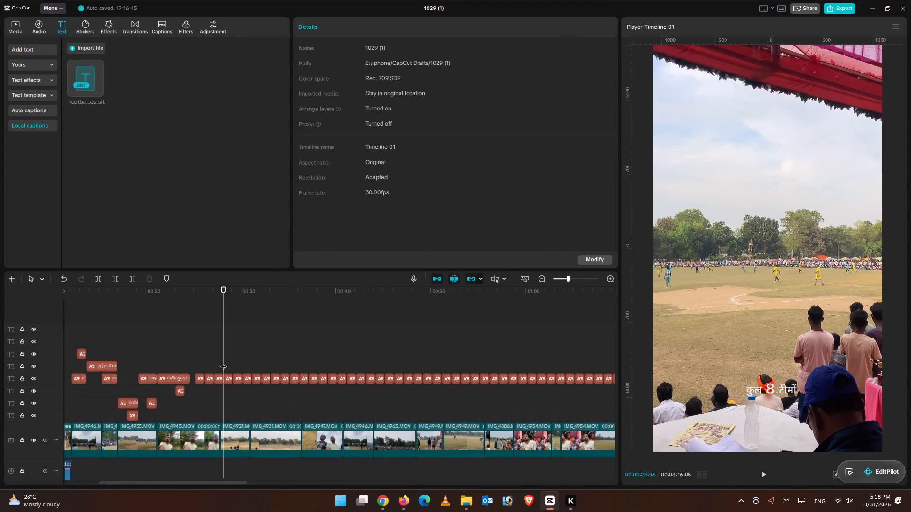
{"action": "key", "text": "ctrl+equal"}
{"action": "key", "text": "ctrl+equal"}
{"action": "left_click_drag", "start_coordinate": [225, 302], "coordinate": [207, 300]}
{"action": "left_click", "coordinate": [238, 327]}
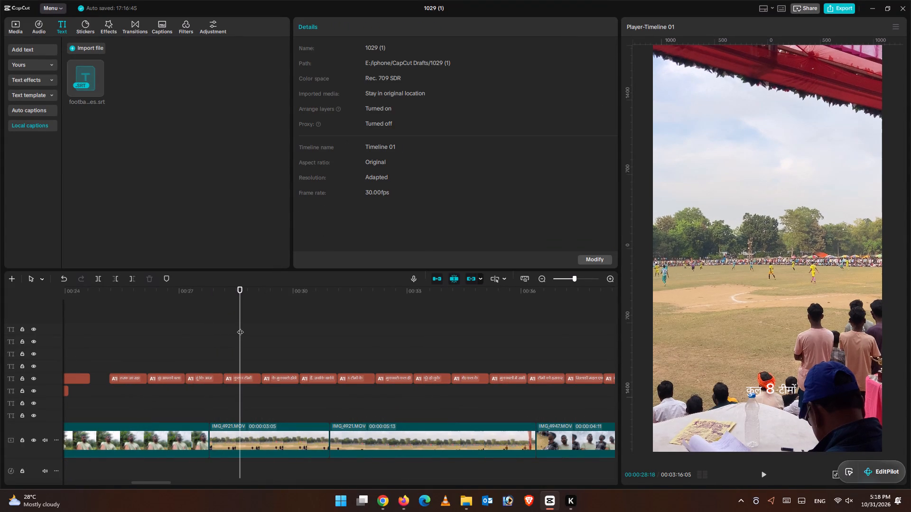
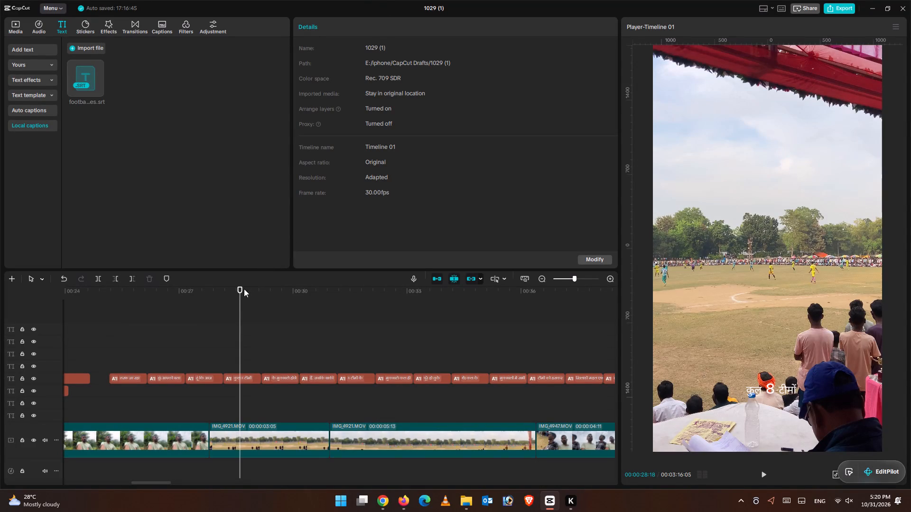
Scrub back to the opening of the timeline and examine the styled captions up to the police vehicle shot, at about 4 seconds.
{"action": "left_click", "coordinate": [191, 313]}
{"action": "left_click_drag", "start_coordinate": [196, 294], "coordinate": [0, 234]}
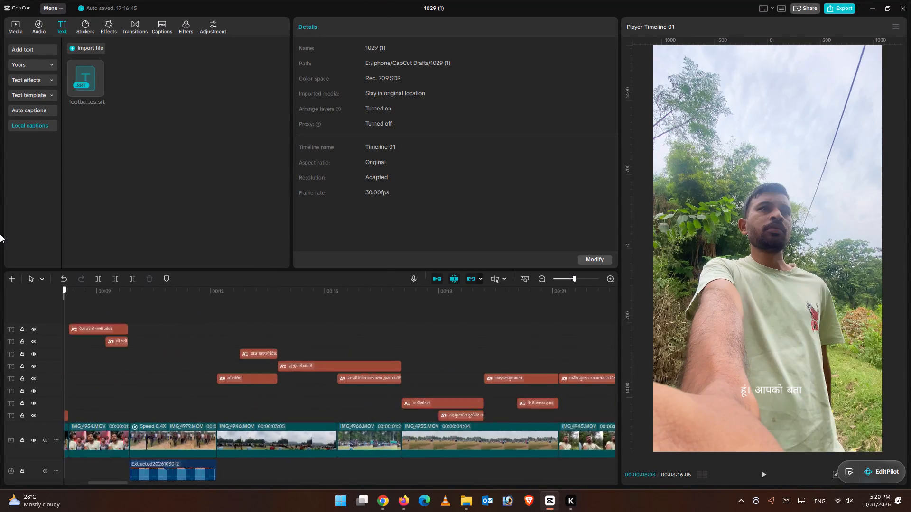
{"action": "left_click_drag", "start_coordinate": [0, 234], "coordinate": [145, 283]}
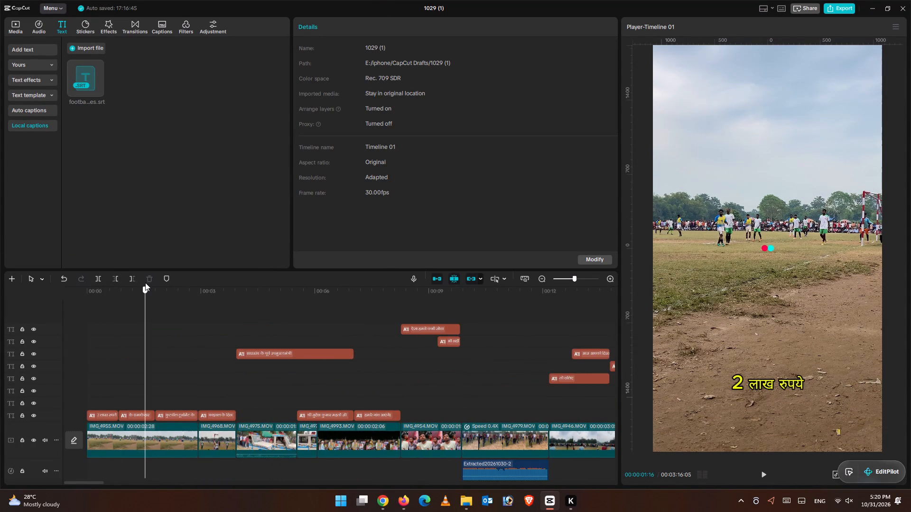
{"action": "left_click_drag", "start_coordinate": [145, 283], "coordinate": [187, 290]}
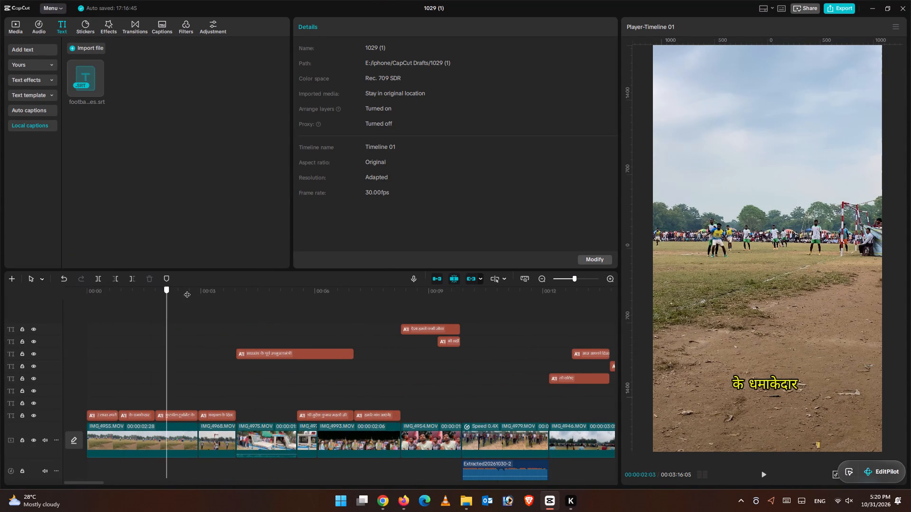
{"action": "left_click_drag", "start_coordinate": [187, 290], "coordinate": [246, 301]}
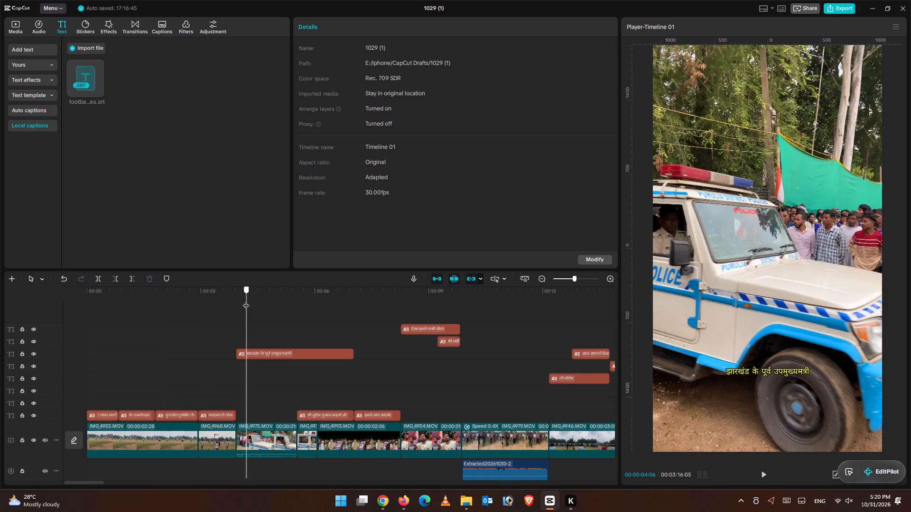
{"action": "left_click_drag", "start_coordinate": [246, 301], "coordinate": [266, 302]}
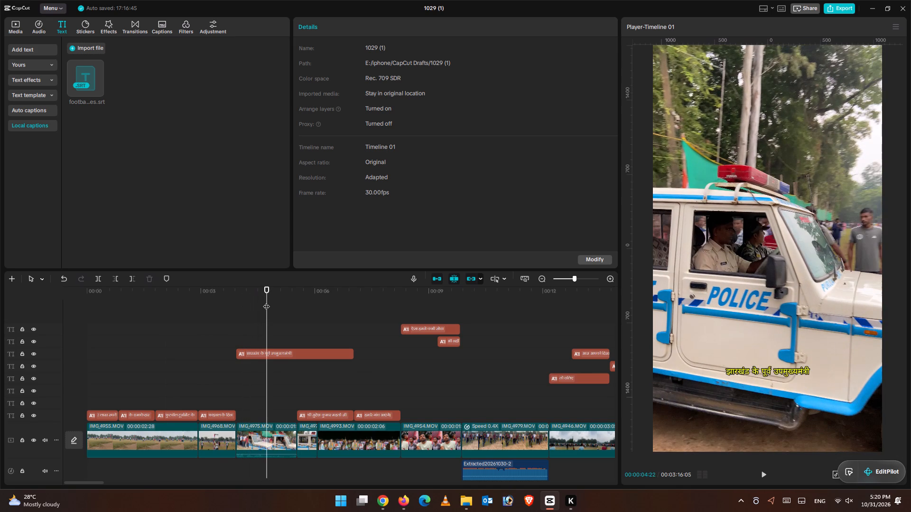
{"action": "key", "text": "ctrl+minus"}
{"action": "key", "text": "ctrl+minus"}
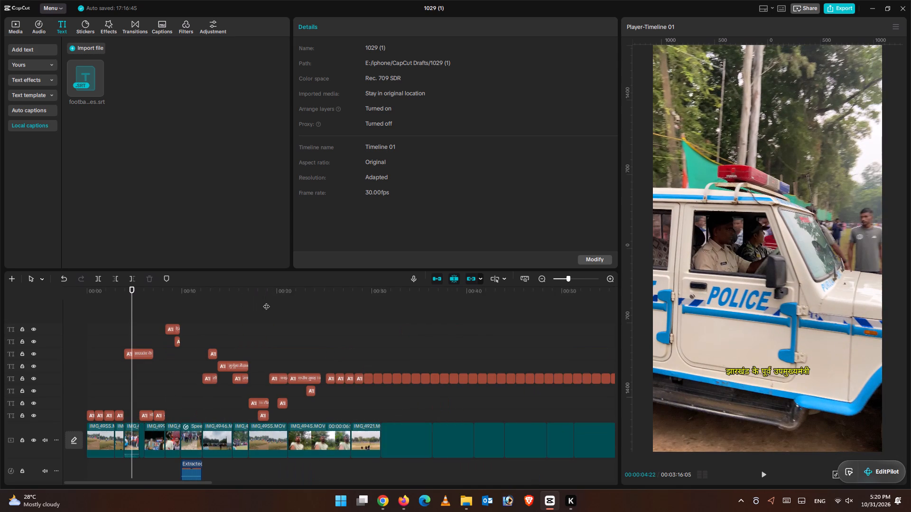
Play the video from the beginning with the system sound turned on, check the captions against the speech, and pause at about 24 seconds.
{"action": "left_click_drag", "start_coordinate": [134, 292], "coordinate": [8, 288]}
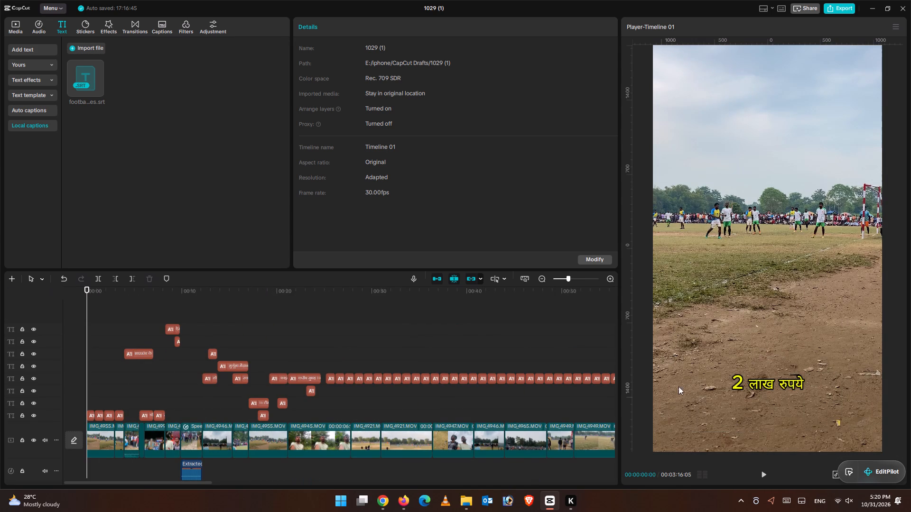
{"action": "left_click", "coordinate": [767, 474]}
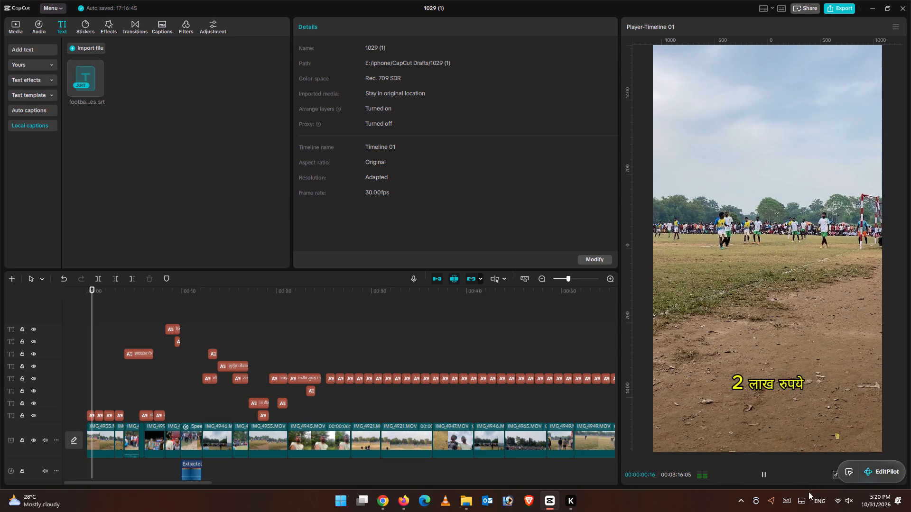
{"action": "left_click", "coordinate": [846, 506]}
{"action": "left_click", "coordinate": [799, 443]}
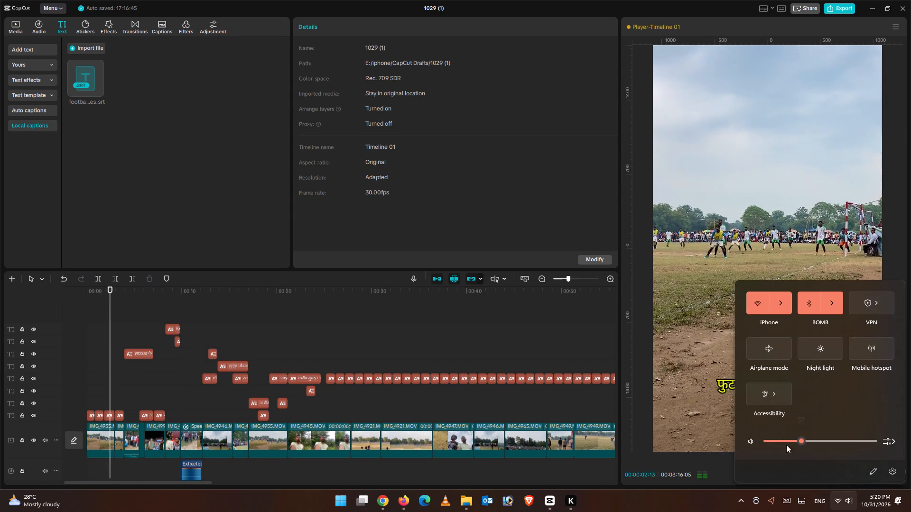
{"action": "left_click", "coordinate": [152, 309]}
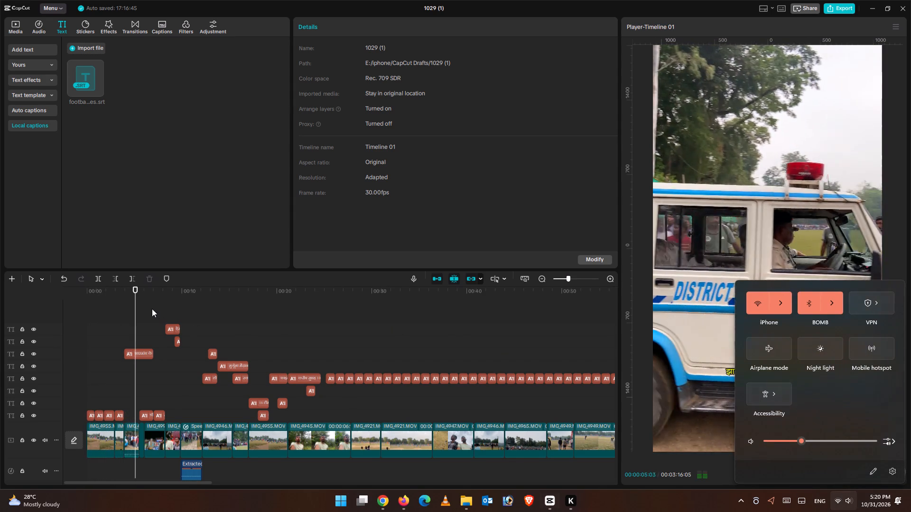
{"action": "left_click", "coordinate": [762, 475]}
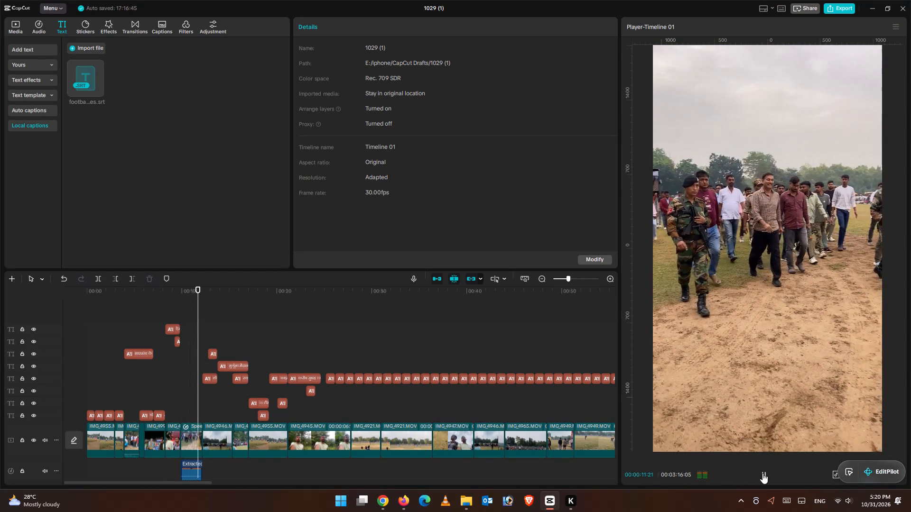
{"action": "key", "text": "ctrl+equal"}
{"action": "key", "text": "ctrl+equal"}
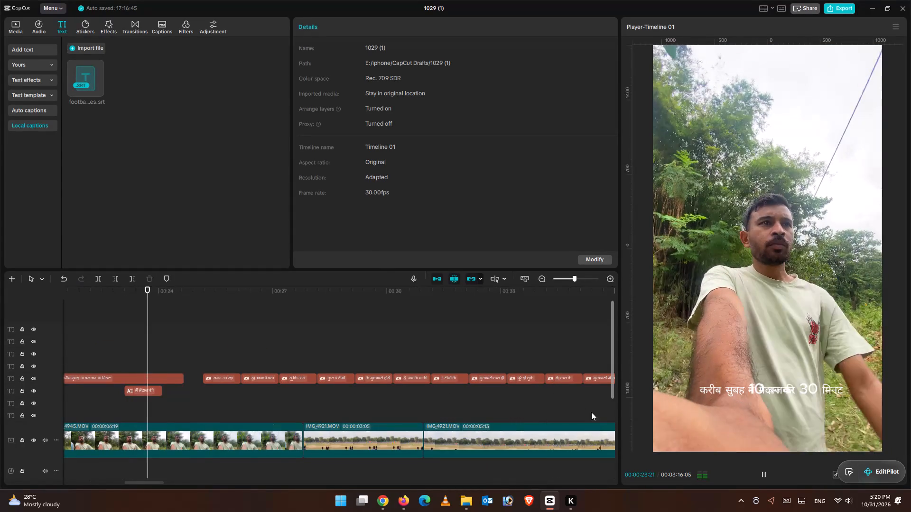
{"action": "left_click", "coordinate": [768, 474]}
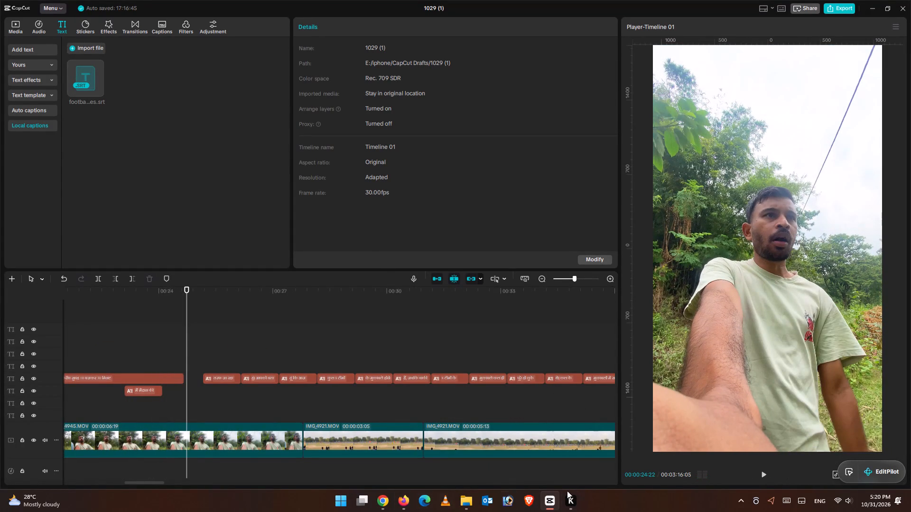